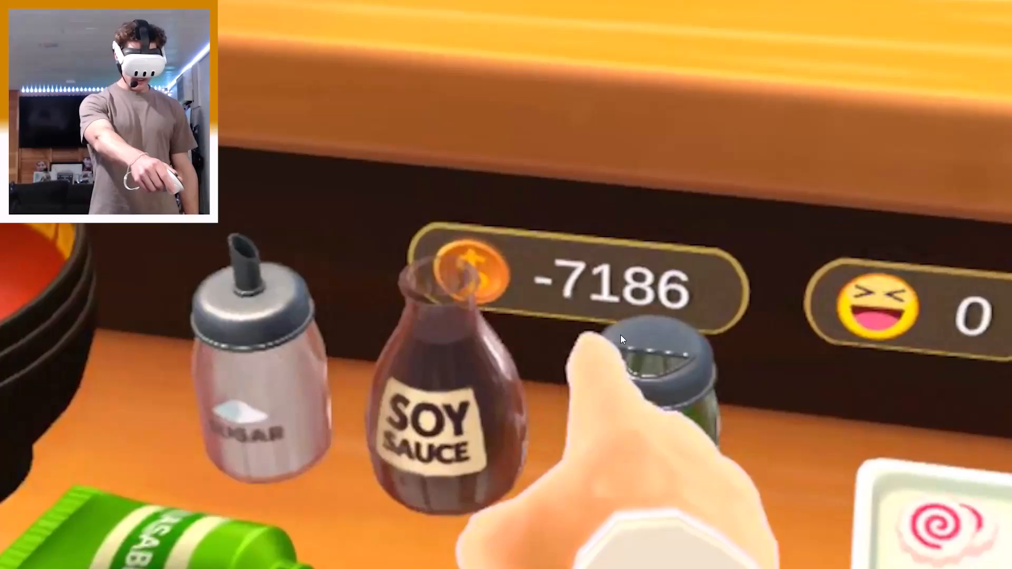
Play back the Main sequence from around 00:01:43, examining the gameplay at full-screen size, and move ahead to 00:02:04:15.
{"action": "key", "text": "f"}
{"action": "left_click", "coordinate": [643, 333]}
{"action": "key", "text": "space"}
{"action": "key", "text": "f"}
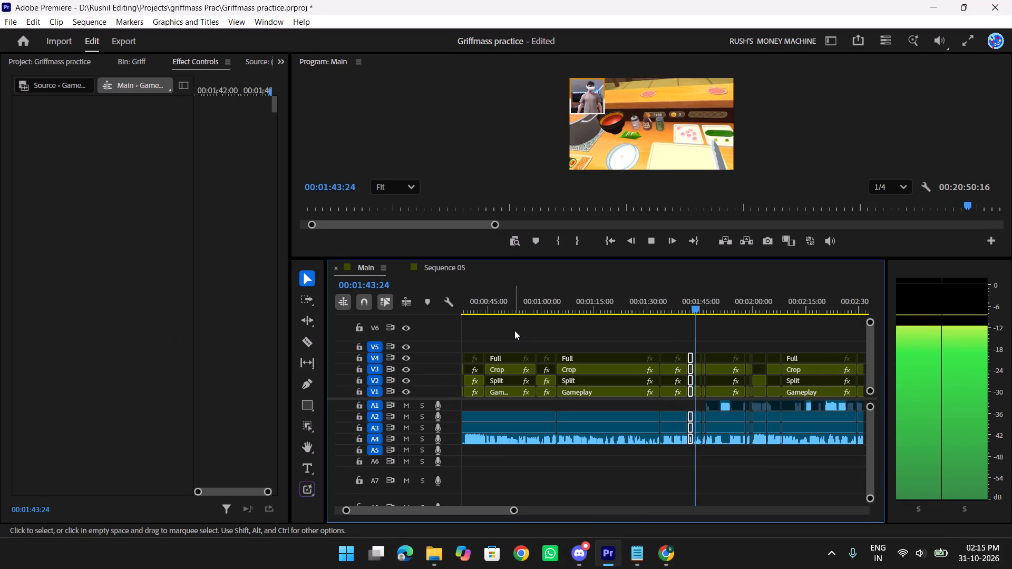
{"action": "key", "text": "f"}
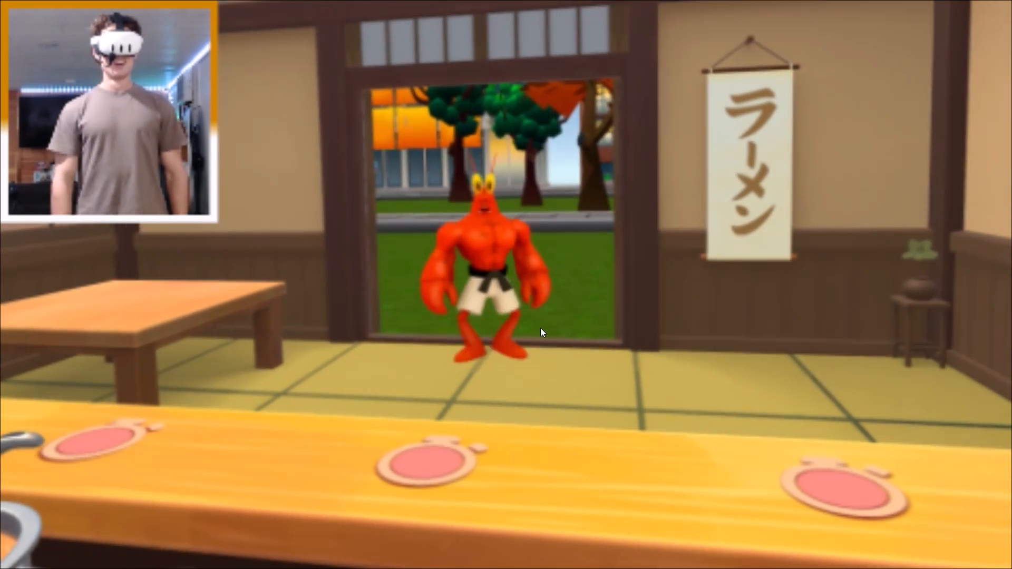
{"action": "key", "text": "f"}
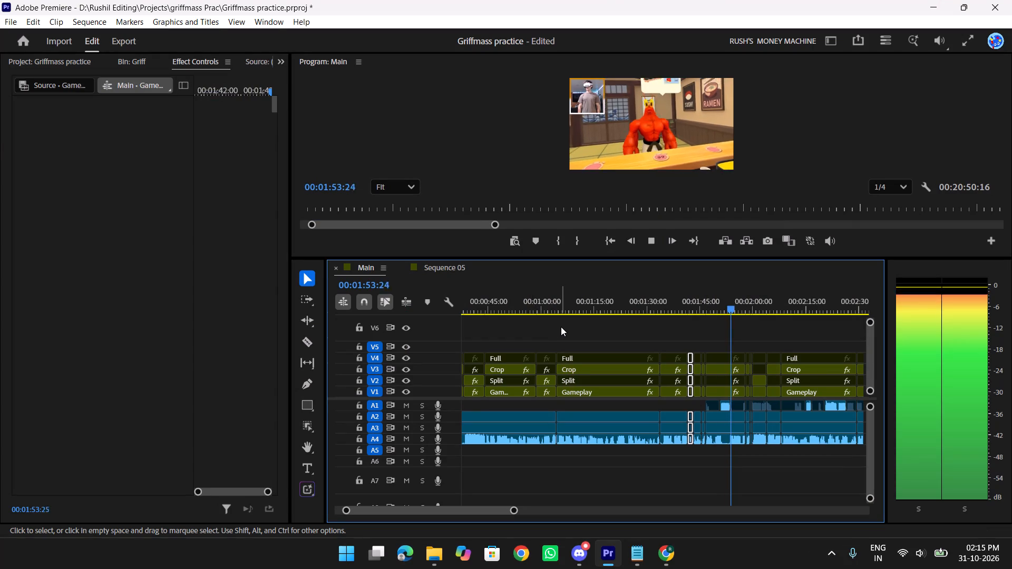
{"action": "key", "text": "f"}
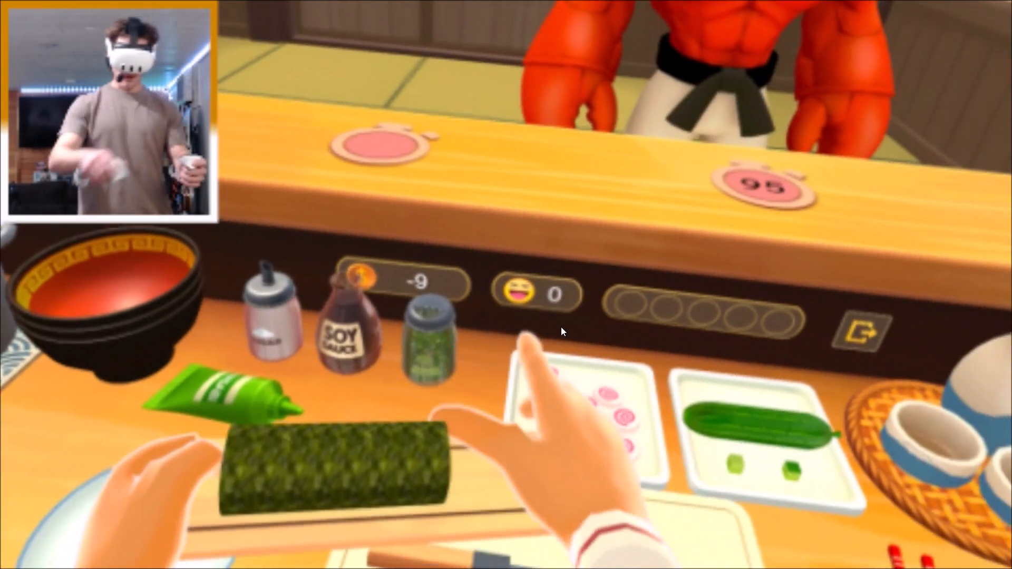
{"action": "key", "text": "f"}
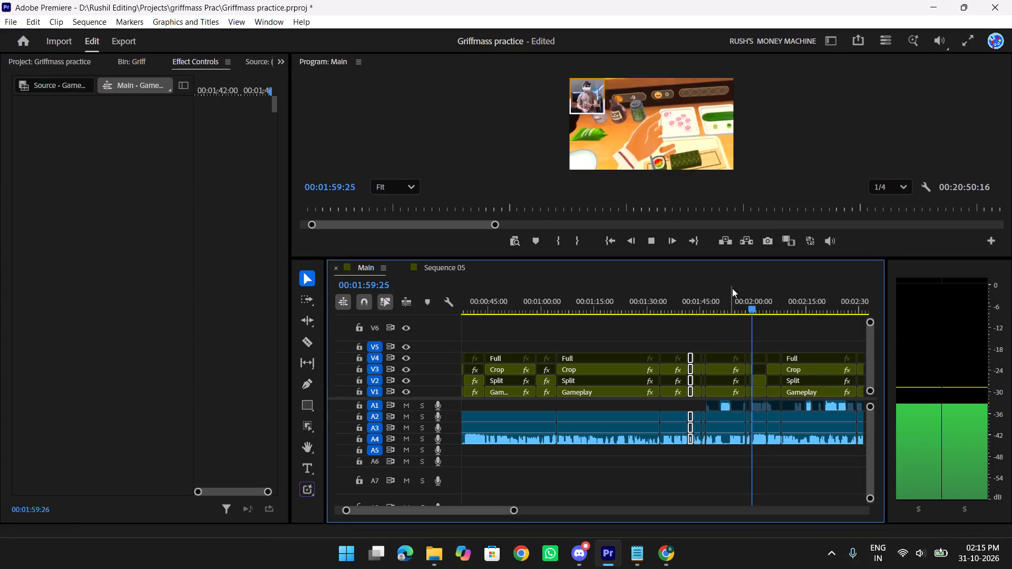
{"action": "left_click_drag", "start_coordinate": [756, 293], "coordinate": [771, 293]}
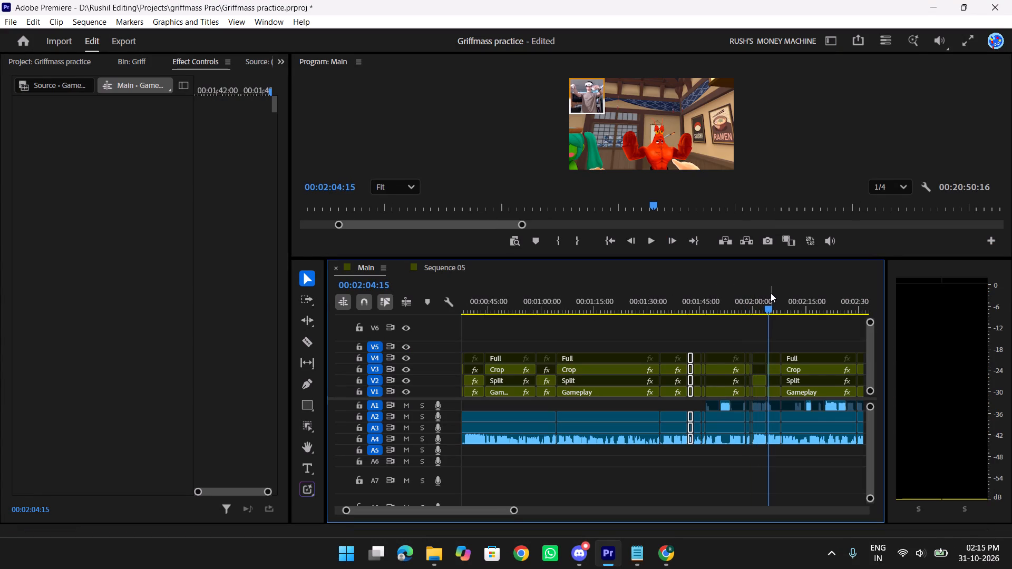
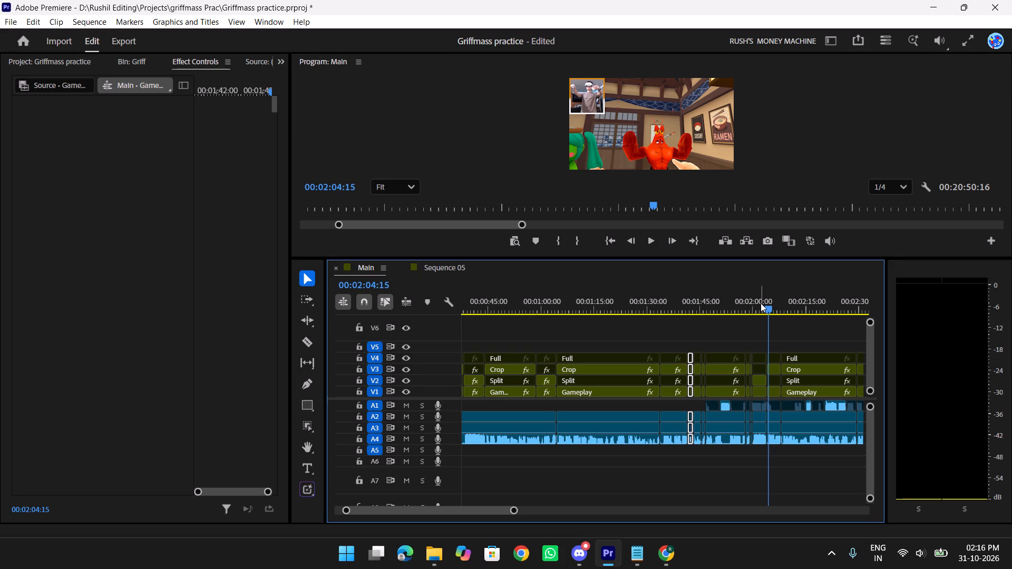
Play back the Main sequence from about 00:02:04 to 00:02:31, examining the gameplay and its cuts.
{"action": "type", "text": "tt"}
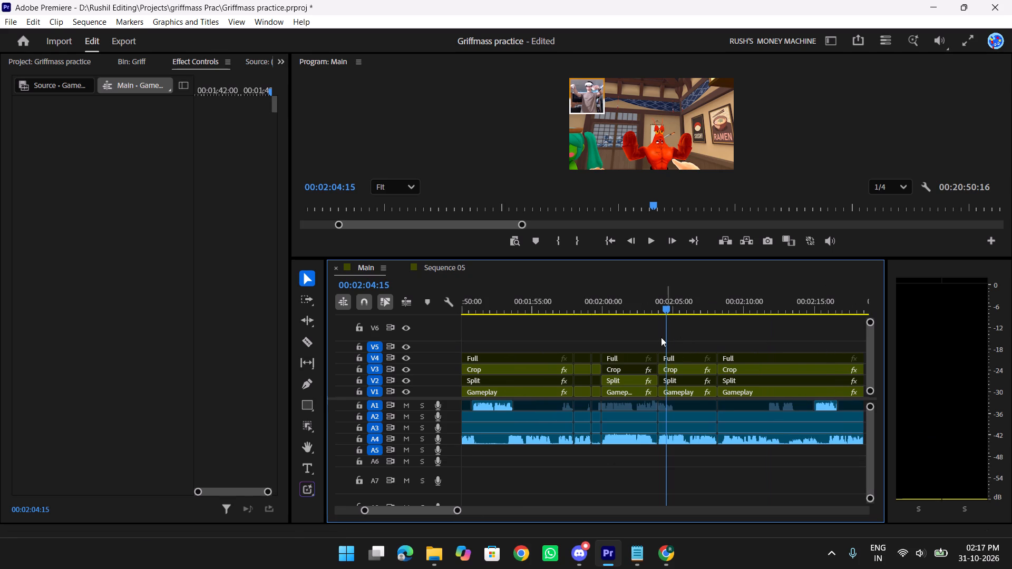
{"action": "left_click", "coordinate": [661, 302]}
{"action": "key", "text": "space"}
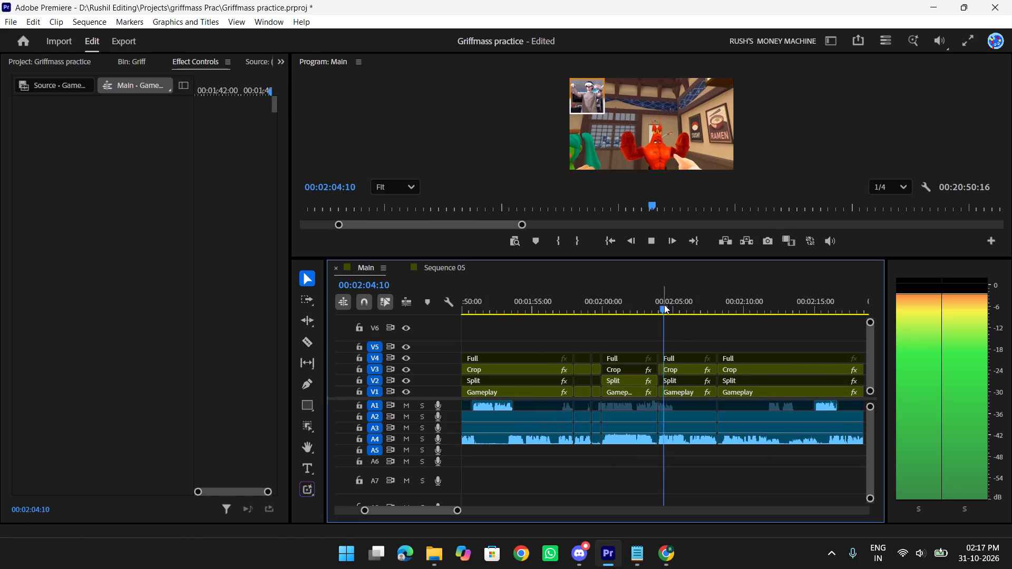
{"action": "scroll", "coordinate": [664, 305], "scroll_direction": "down", "scroll_amount": 2}
{"action": "left_click_drag", "start_coordinate": [657, 304], "coordinate": [668, 305]}
{"action": "key", "text": "space"}
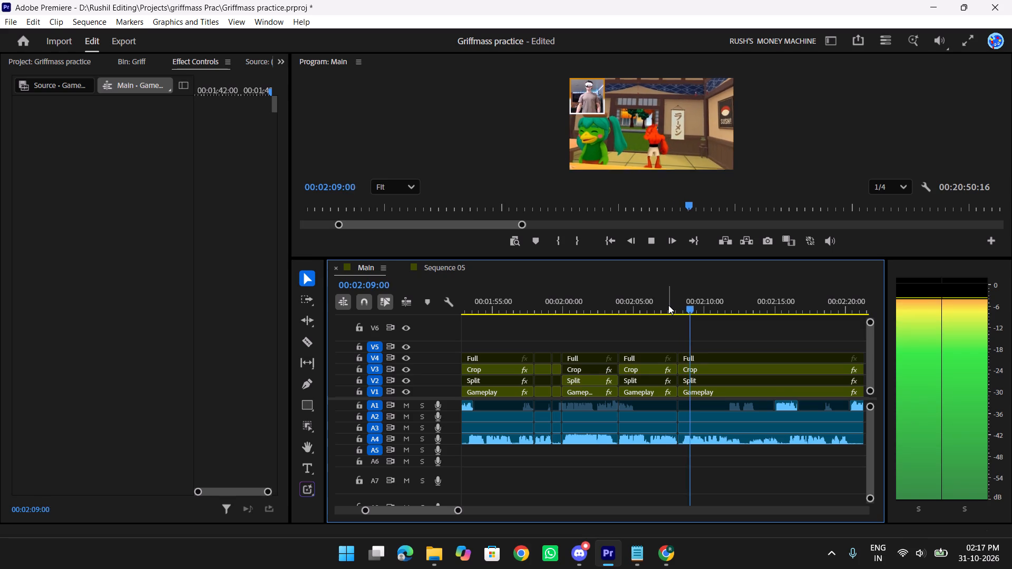
{"action": "scroll", "coordinate": [668, 305], "scroll_direction": "down", "scroll_amount": 1}
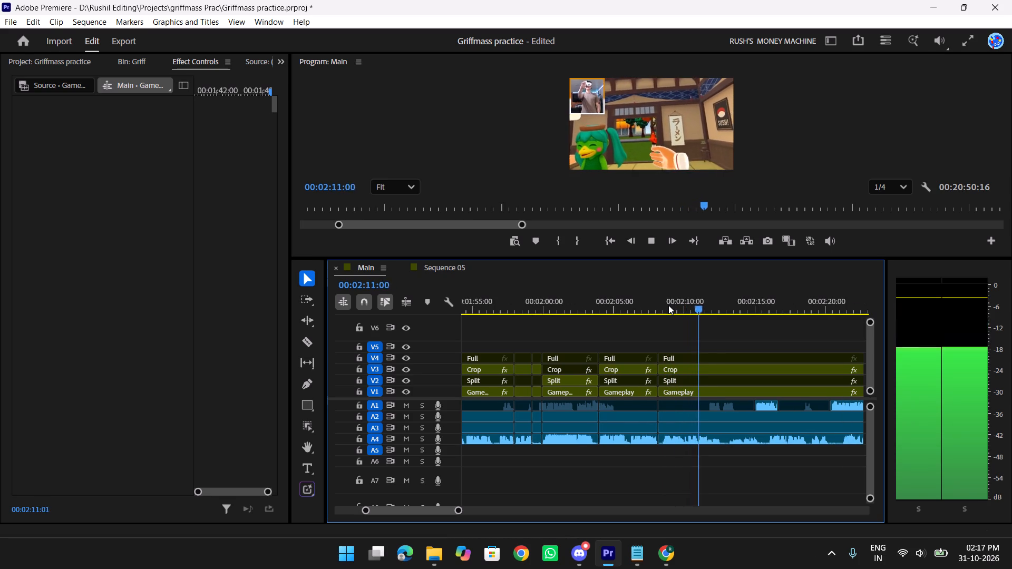
{"action": "scroll", "coordinate": [668, 305], "scroll_direction": "down", "scroll_amount": 3}
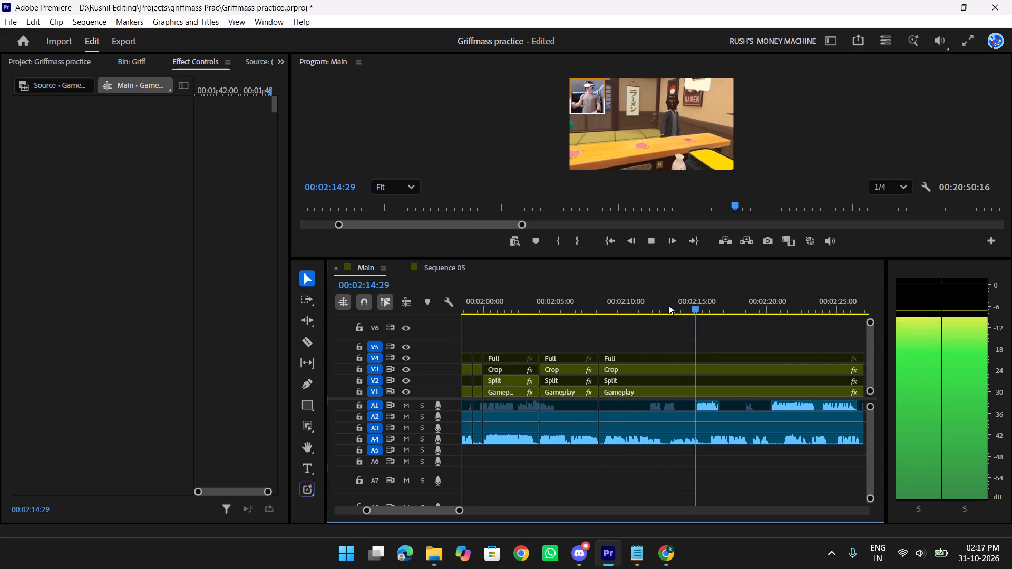
{"action": "scroll", "coordinate": [668, 305], "scroll_direction": "down", "scroll_amount": 7}
{"action": "type", "text": "yy"}
{"action": "scroll", "coordinate": [668, 305], "scroll_direction": "down", "scroll_amount": 2}
{"action": "key", "text": "t"}
{"action": "scroll", "coordinate": [668, 305], "scroll_direction": "down", "scroll_amount": 2}
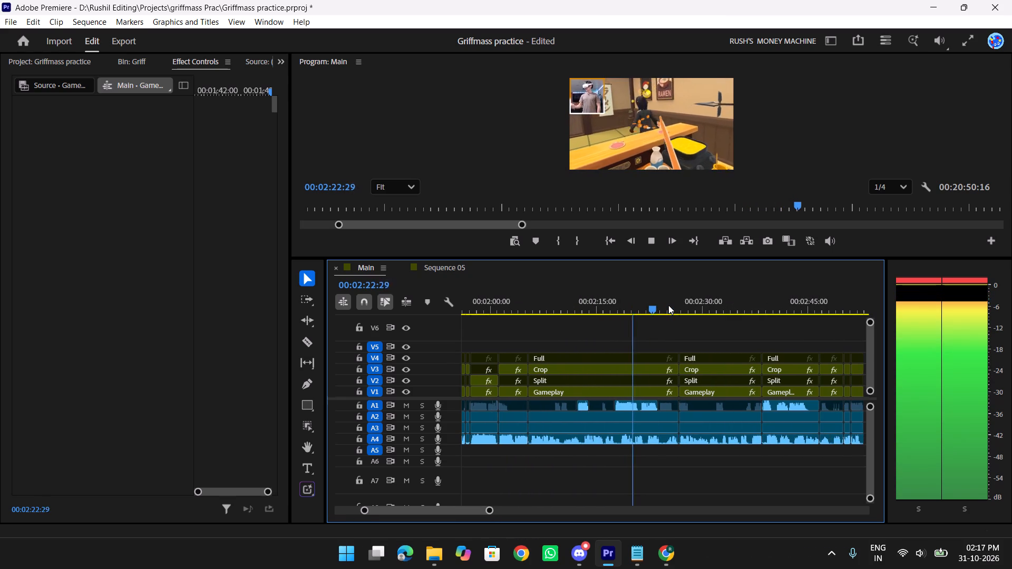
{"action": "scroll", "coordinate": [668, 305], "scroll_direction": "down", "scroll_amount": 1}
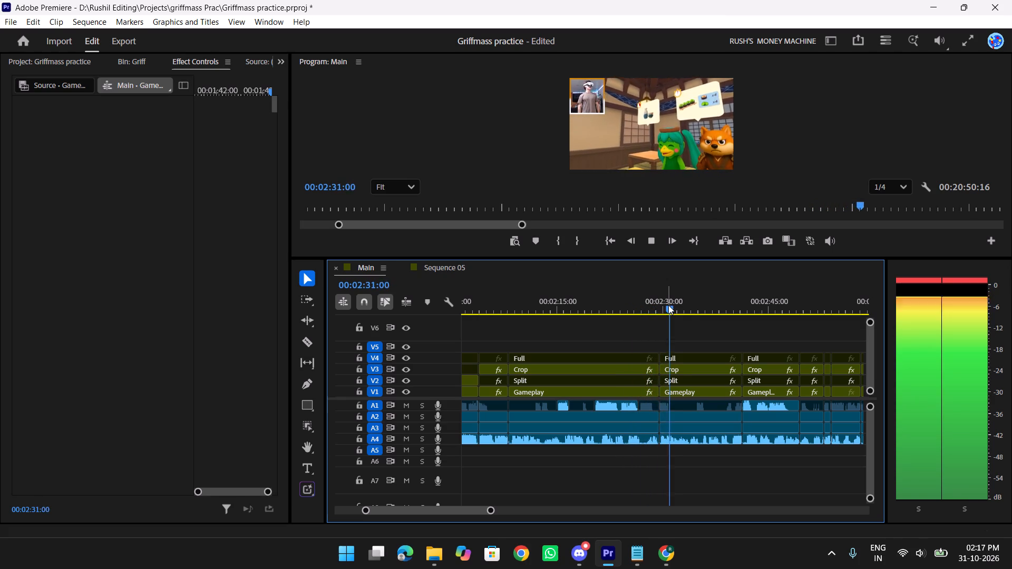
{"action": "key", "text": "space"}
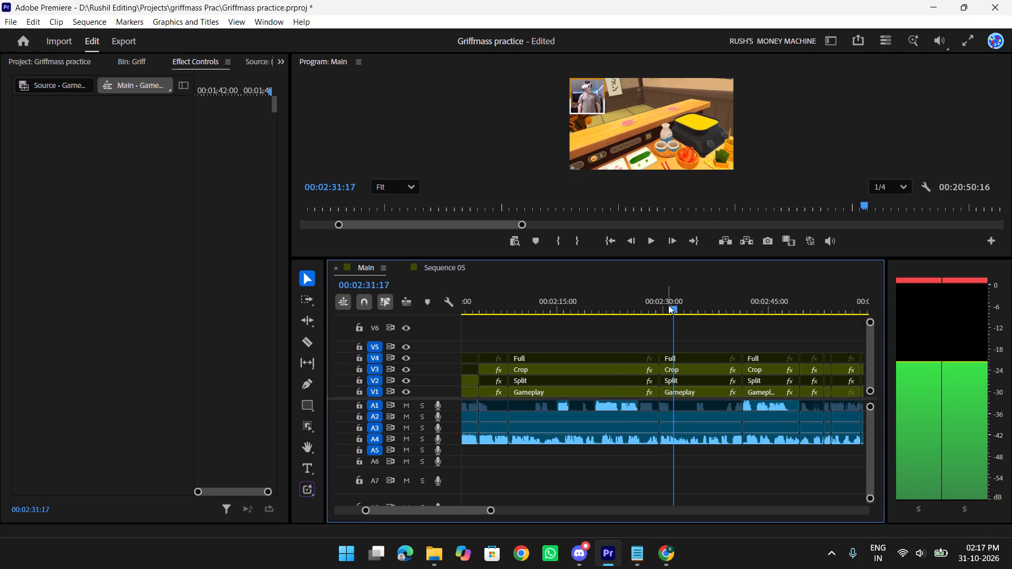
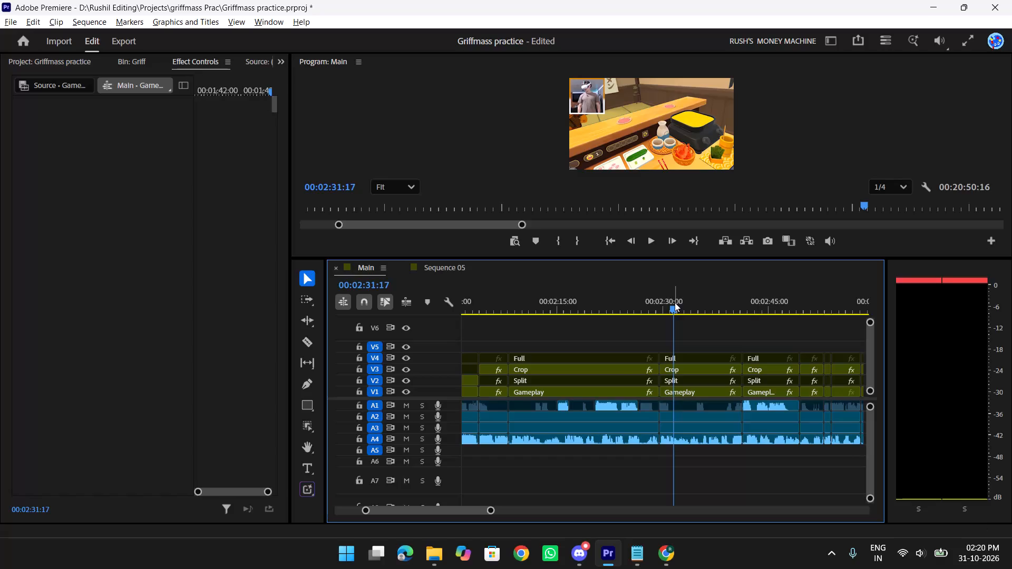
Play back the Main sequence from about 00:02:25 to 00:02:54, examining the gameplay, facecam overlay and cuts.
{"action": "left_click_drag", "start_coordinate": [675, 302], "coordinate": [631, 293]}
{"action": "key", "text": "space"}
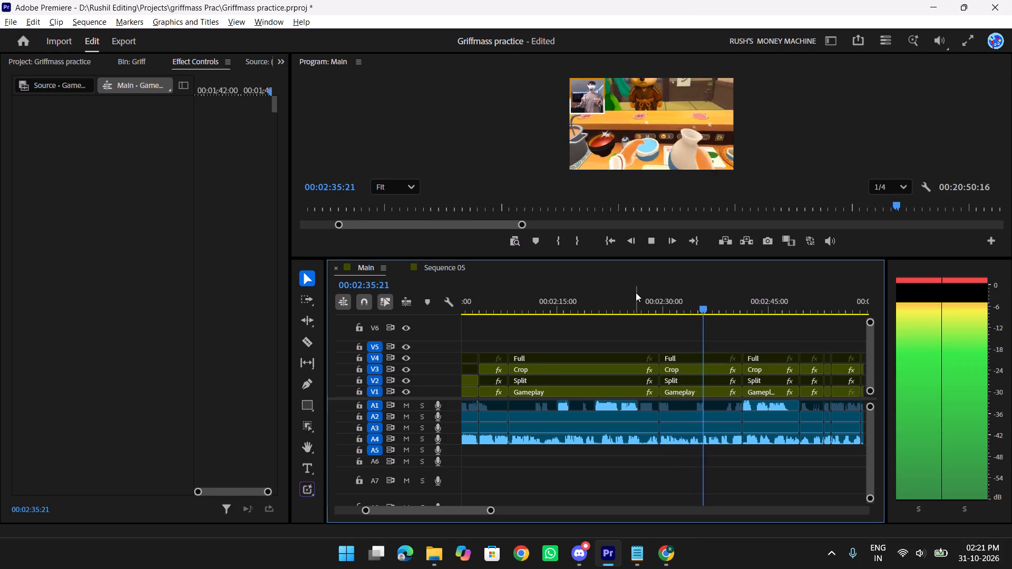
{"action": "scroll", "coordinate": [636, 292], "scroll_direction": "down", "scroll_amount": 3}
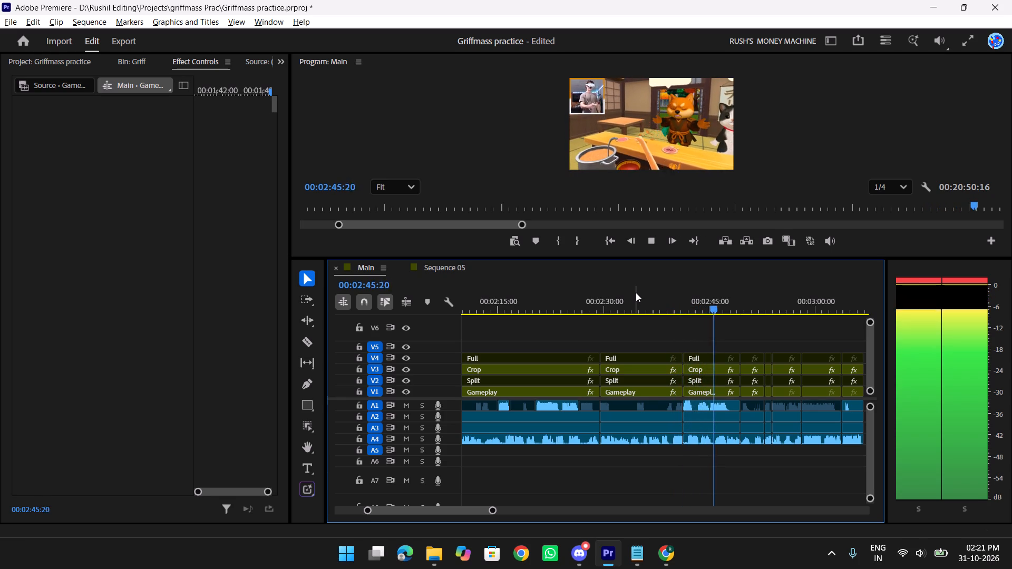
{"action": "scroll", "coordinate": [636, 292], "scroll_direction": "down", "scroll_amount": 2}
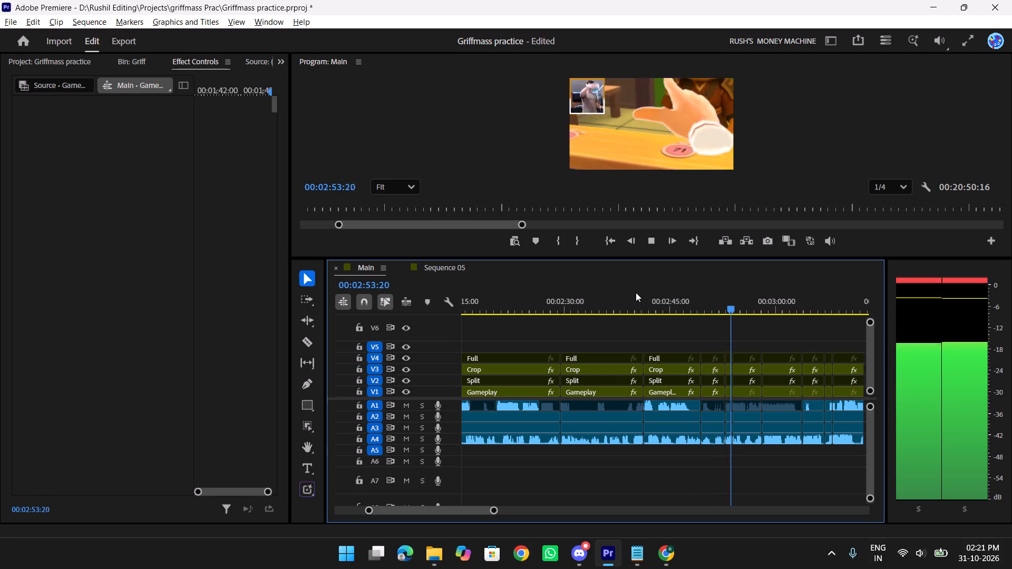
{"action": "key", "text": "space"}
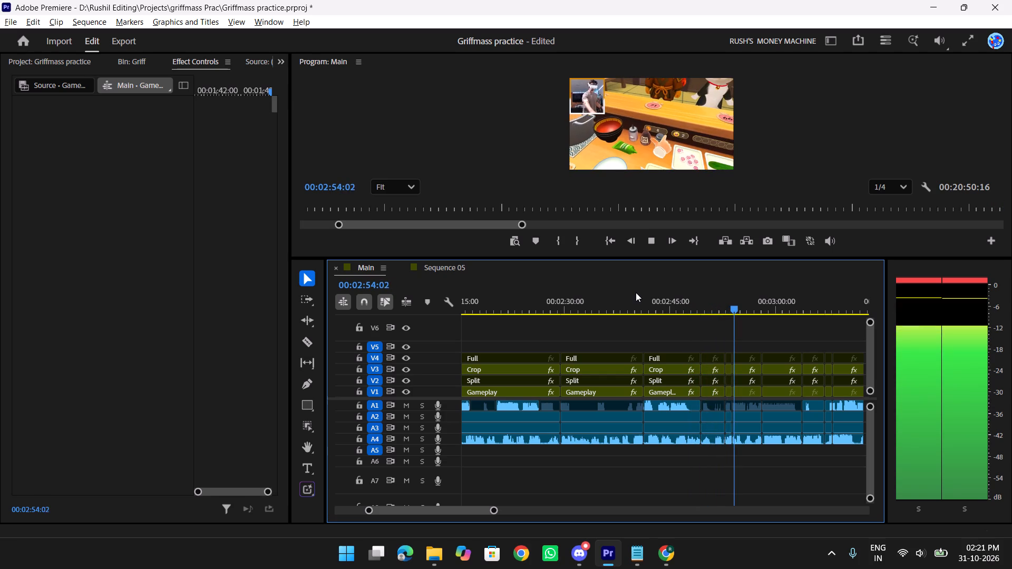
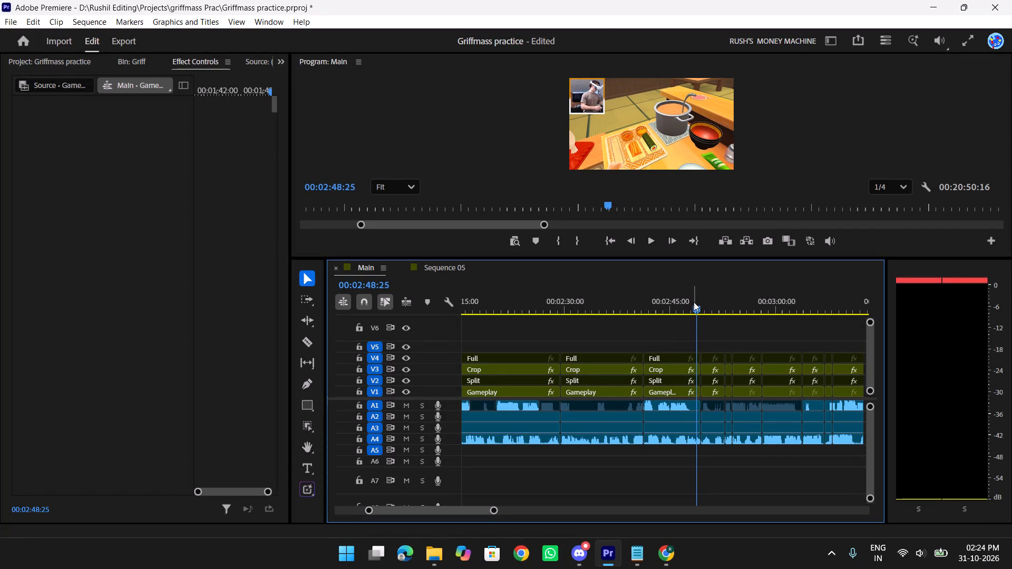
Play back the Main sequence from about 00:02:49 to 00:03:10, examining the gameplay, facecam overlay and short clip cuts.
{"action": "left_click_drag", "start_coordinate": [695, 302], "coordinate": [704, 305]}
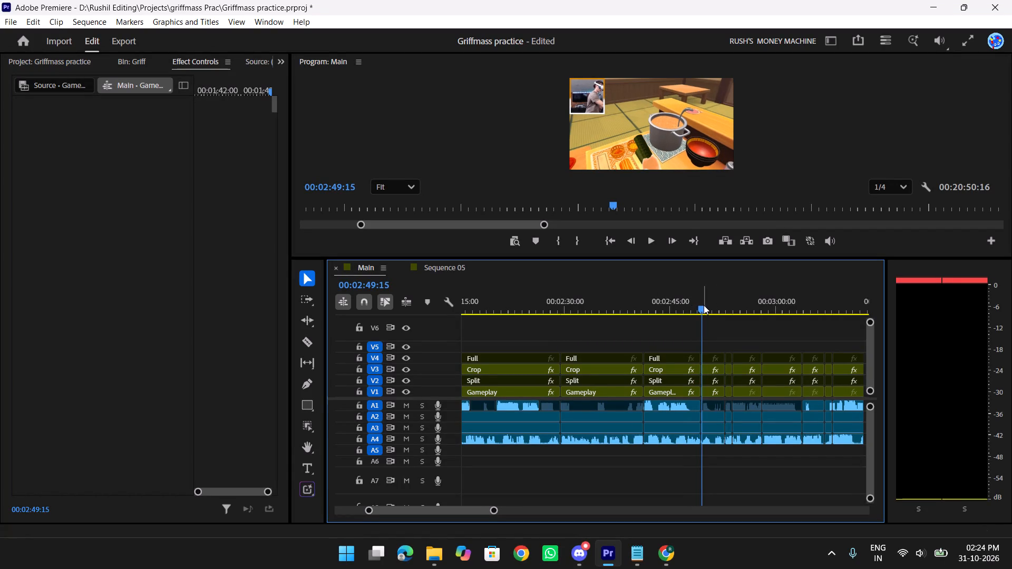
{"action": "key", "text": "space"}
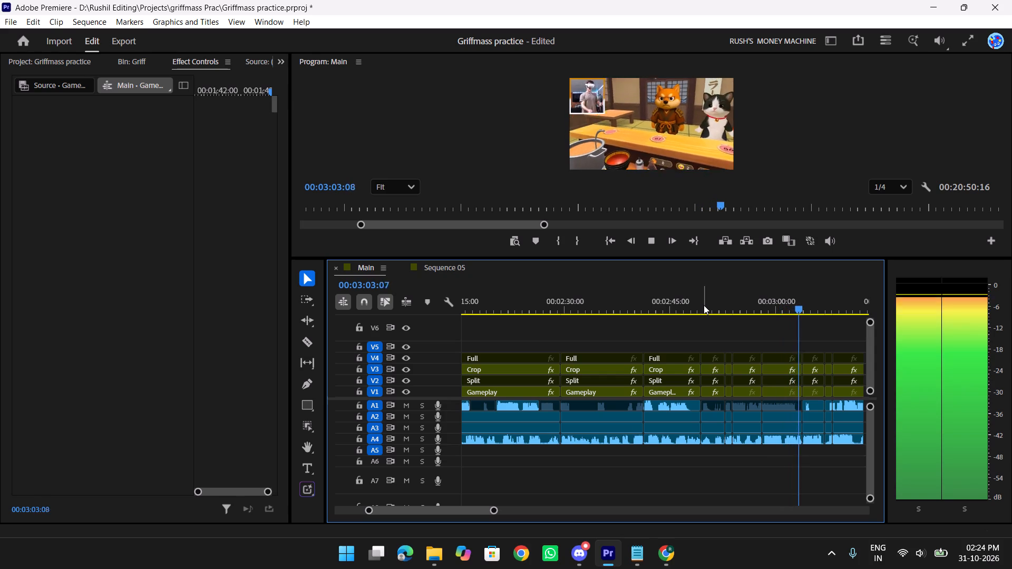
{"action": "scroll", "coordinate": [704, 305], "scroll_direction": "down", "scroll_amount": 2}
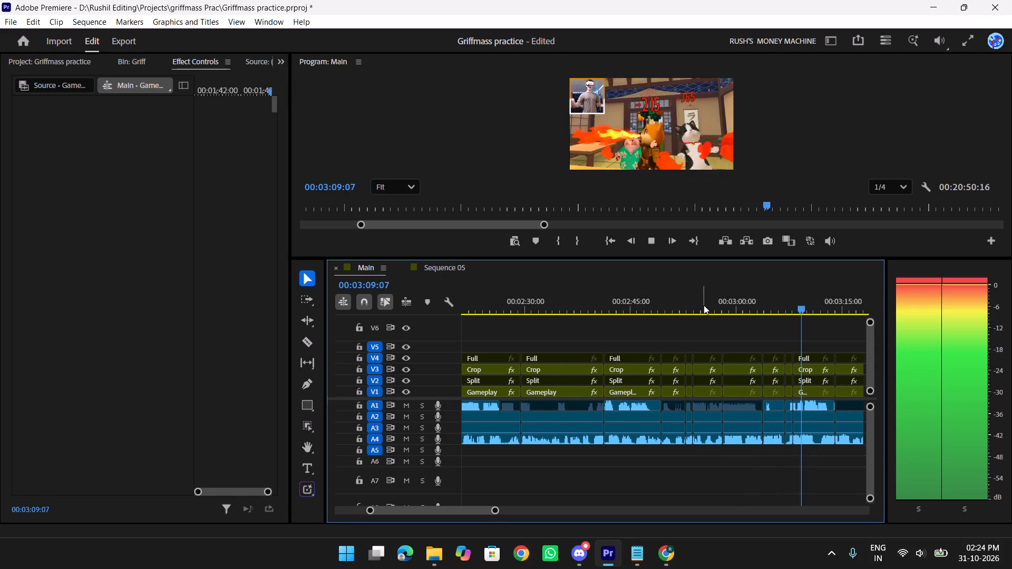
{"action": "scroll", "coordinate": [704, 305], "scroll_direction": "down", "scroll_amount": 4}
{"action": "key", "text": "space"}
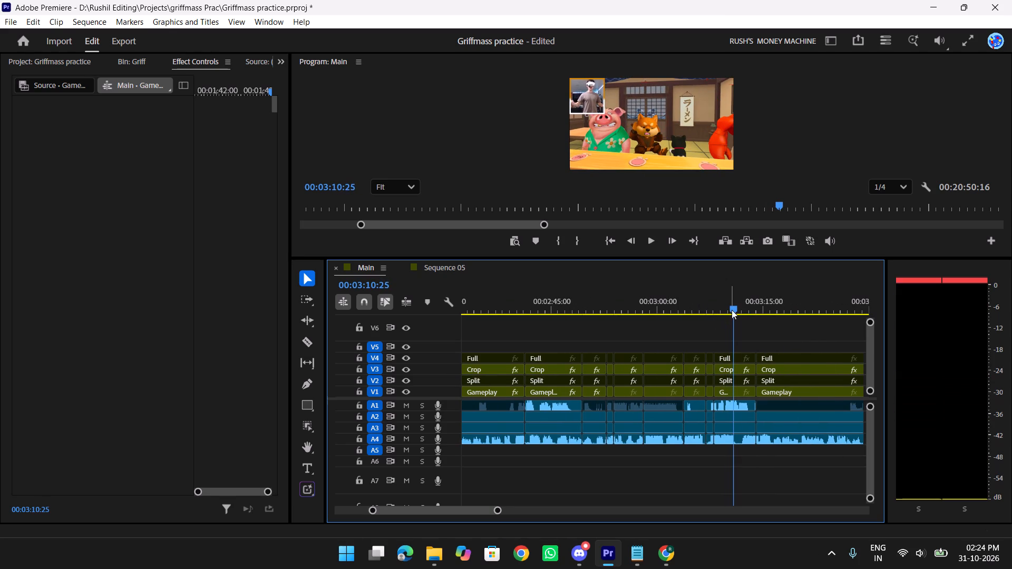
Go back to about 00:02:07 in the Main sequence and review the gameplay, commentary and cuts up to about 00:02:54, skipping part of the long clip.
{"action": "scroll", "coordinate": [734, 312], "scroll_direction": "up", "scroll_amount": 4}
{"action": "left_click_drag", "start_coordinate": [665, 304], "coordinate": [546, 302]}
{"action": "scroll", "coordinate": [645, 305], "scroll_direction": "up", "scroll_amount": 7}
{"action": "left_click_drag", "start_coordinate": [673, 305], "coordinate": [486, 290]}
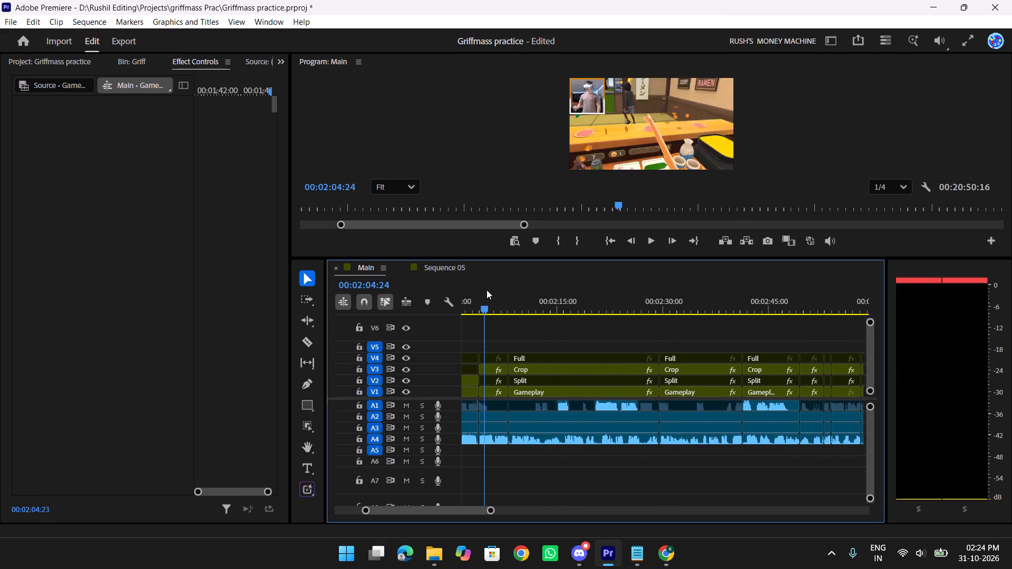
{"action": "left_click_drag", "start_coordinate": [486, 290], "coordinate": [503, 288]}
{"action": "key", "text": "space"}
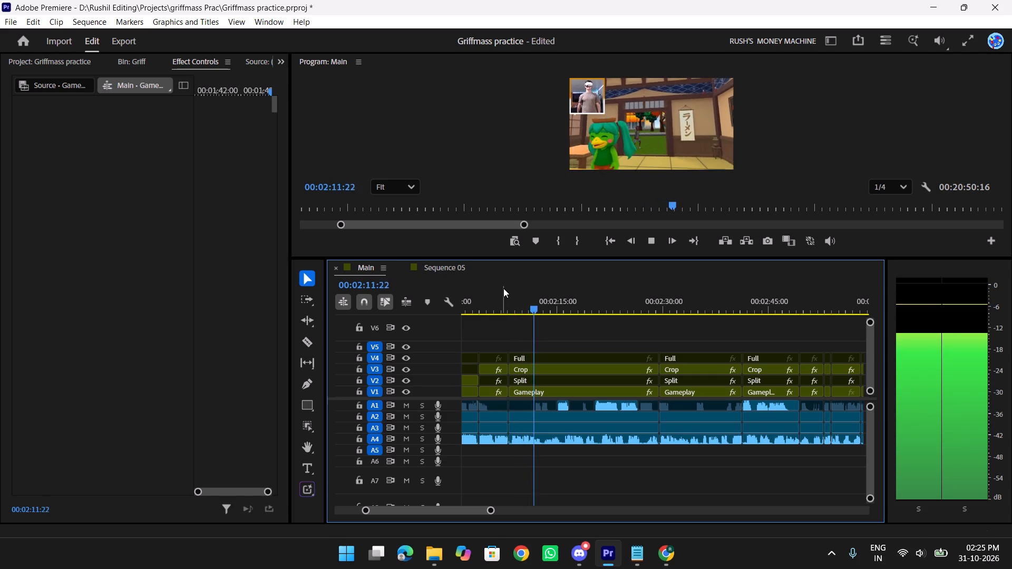
{"action": "left_click_drag", "start_coordinate": [517, 288], "coordinate": [644, 296]}
{"action": "key", "text": "space"}
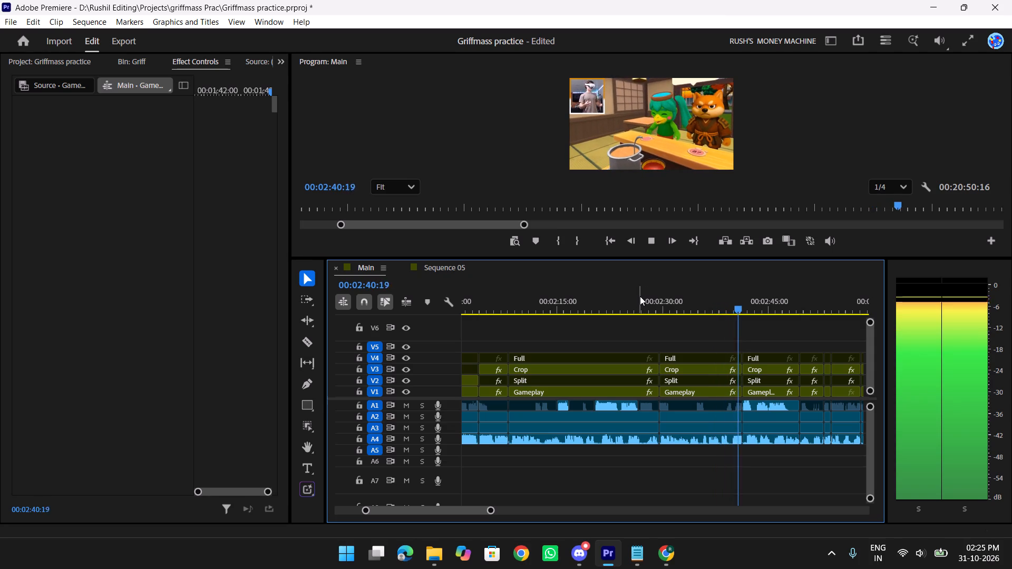
{"action": "scroll", "coordinate": [640, 296], "scroll_direction": "down", "scroll_amount": 3}
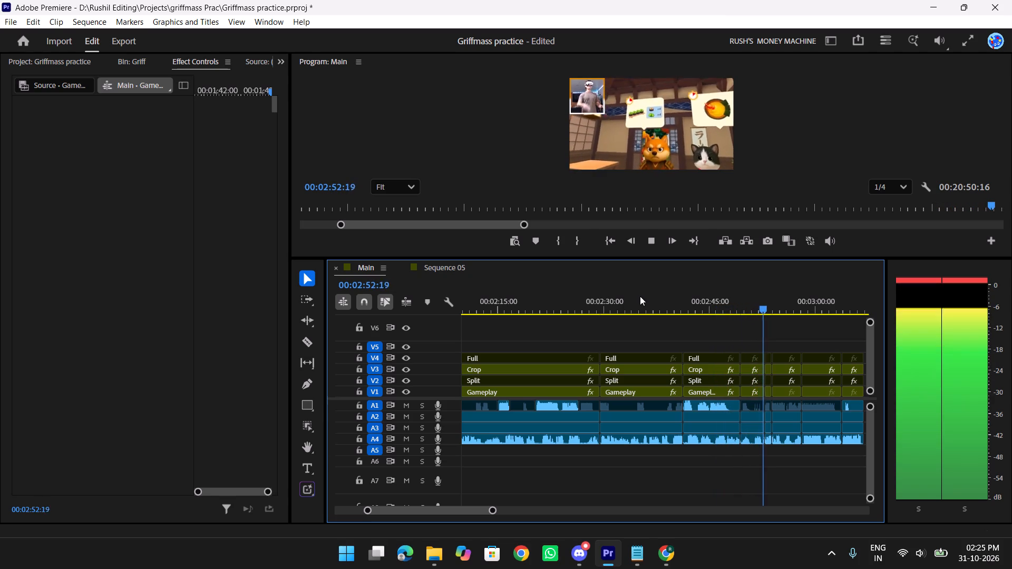
{"action": "key", "text": "space"}
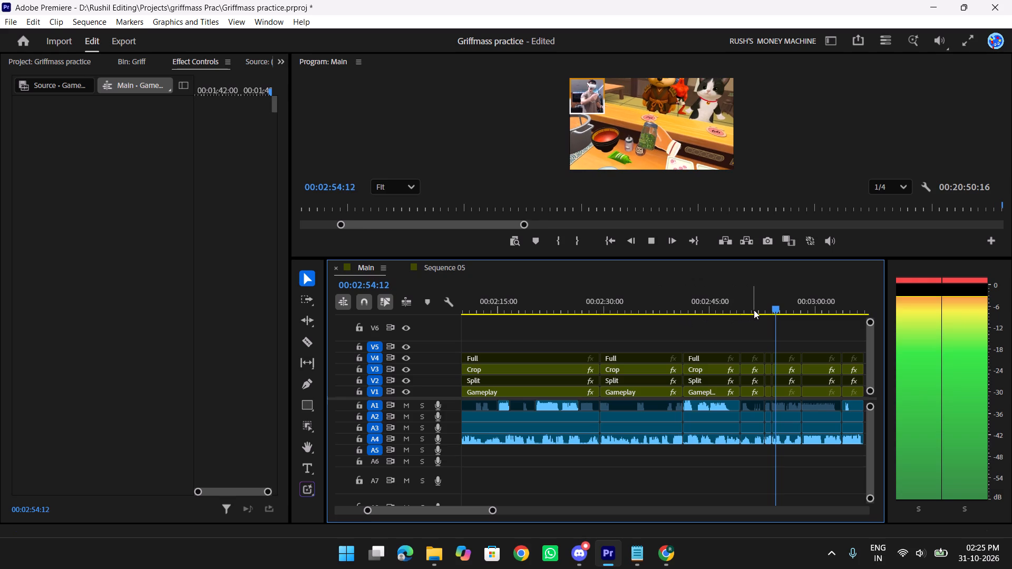
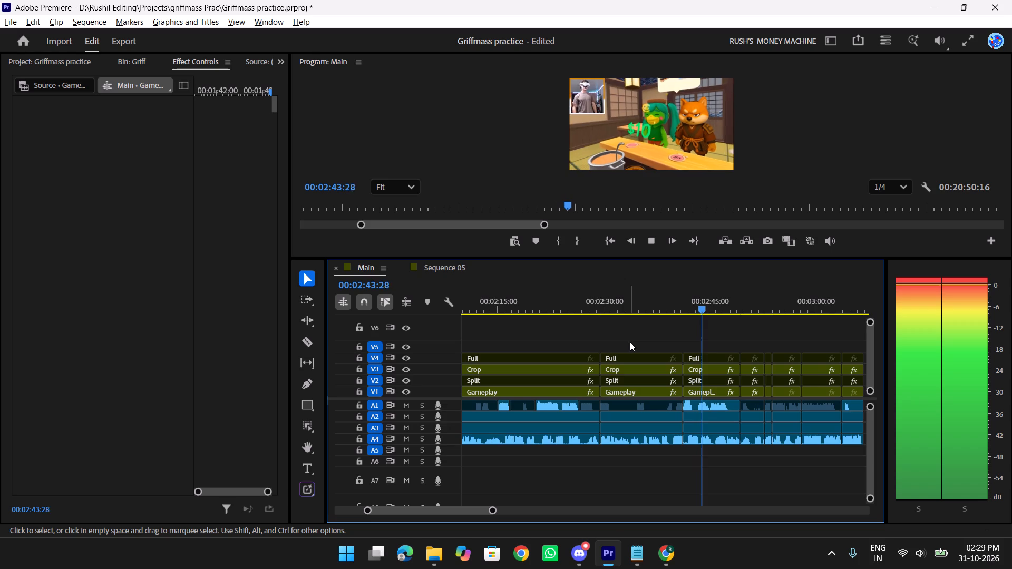
Review the Main sequence from about 00:02:43 to 00:03:27, skipping through parts of the gameplay and checking the short clip cuts.
{"action": "scroll", "coordinate": [630, 342], "scroll_direction": "down", "scroll_amount": 1}
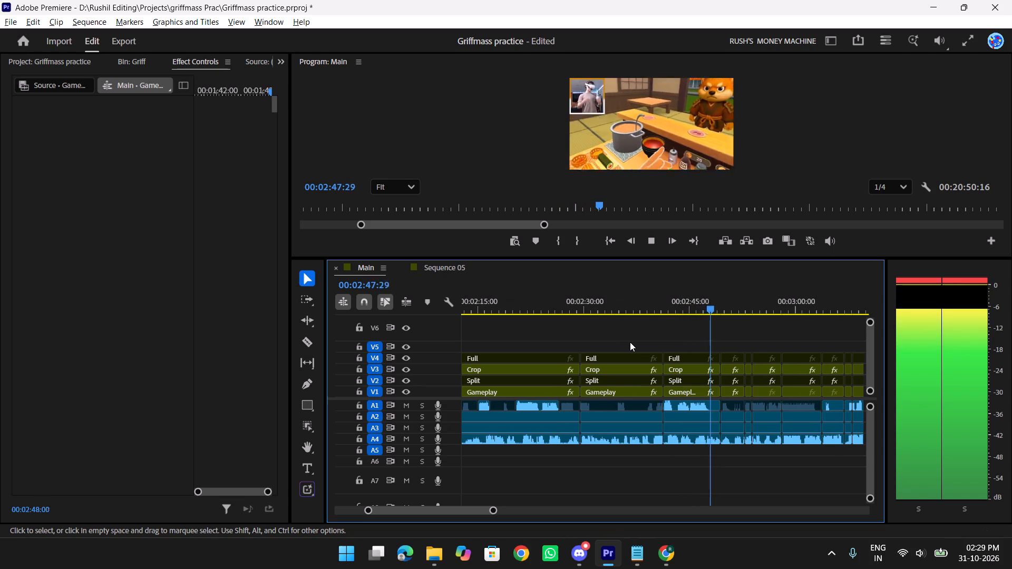
{"action": "scroll", "coordinate": [630, 342], "scroll_direction": "down", "scroll_amount": 4}
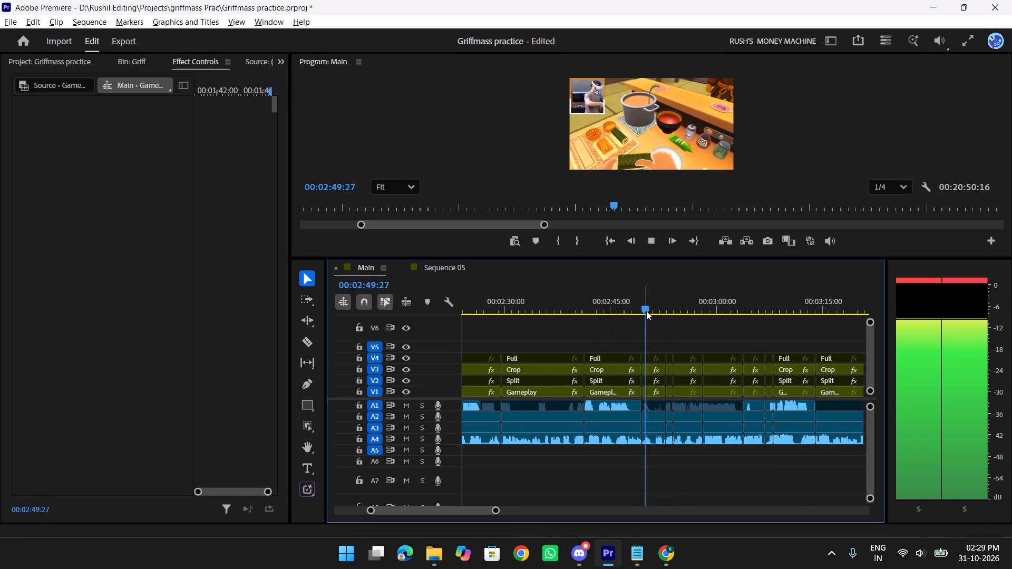
{"action": "left_click_drag", "start_coordinate": [651, 307], "coordinate": [733, 305]}
{"action": "key", "text": "space"}
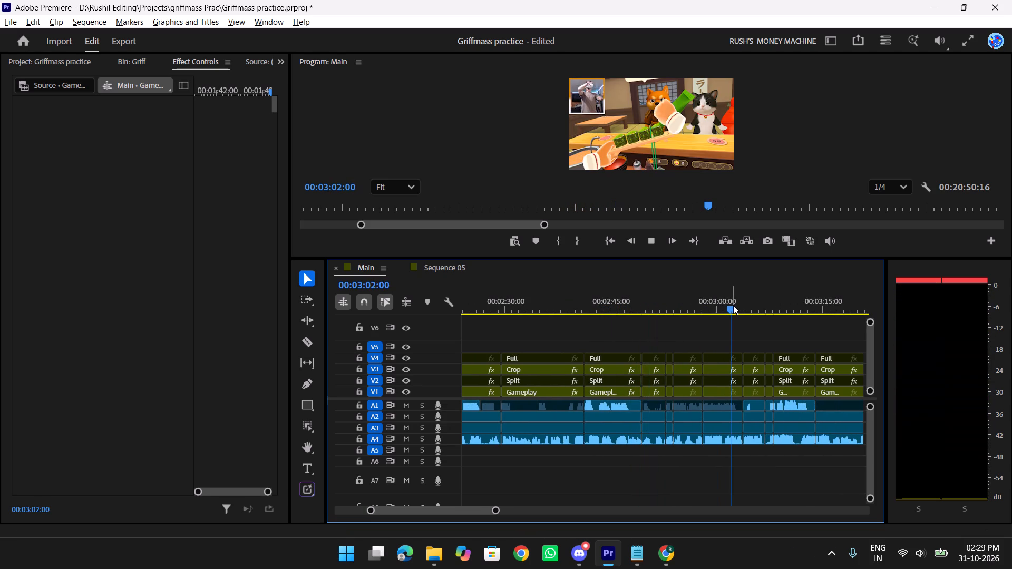
{"action": "scroll", "coordinate": [733, 305], "scroll_direction": "down", "scroll_amount": 5}
{"action": "left_click_drag", "start_coordinate": [666, 314], "coordinate": [672, 317]}
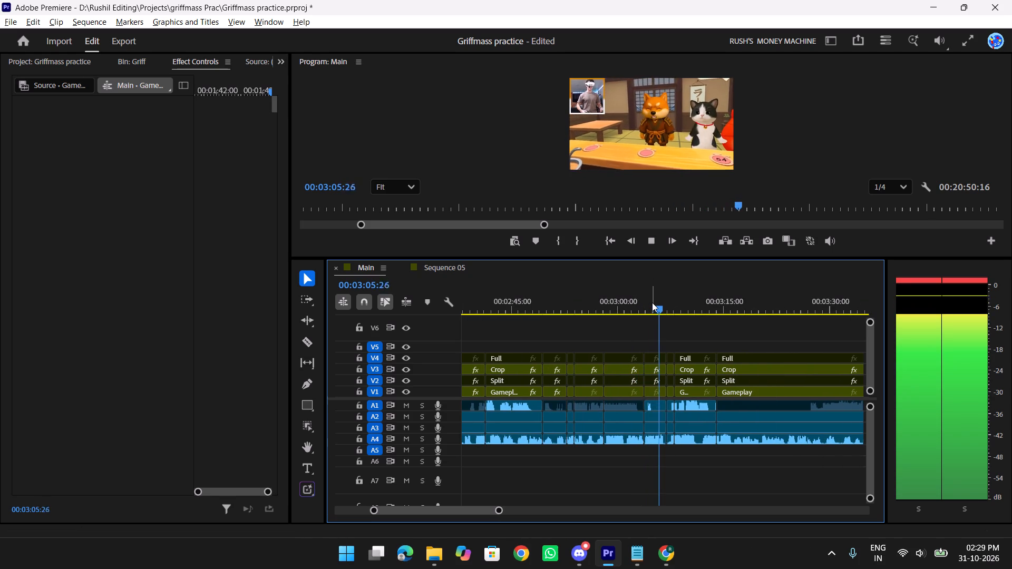
{"action": "scroll", "coordinate": [652, 302], "scroll_direction": "down", "scroll_amount": 3}
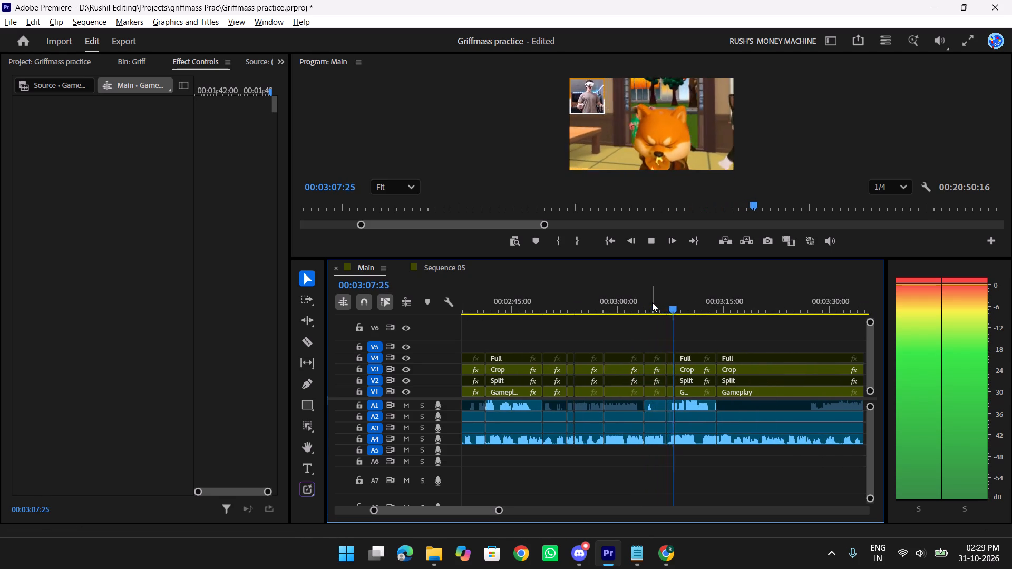
{"action": "left_click_drag", "start_coordinate": [640, 303], "coordinate": [666, 306]}
{"action": "key", "text": "space"}
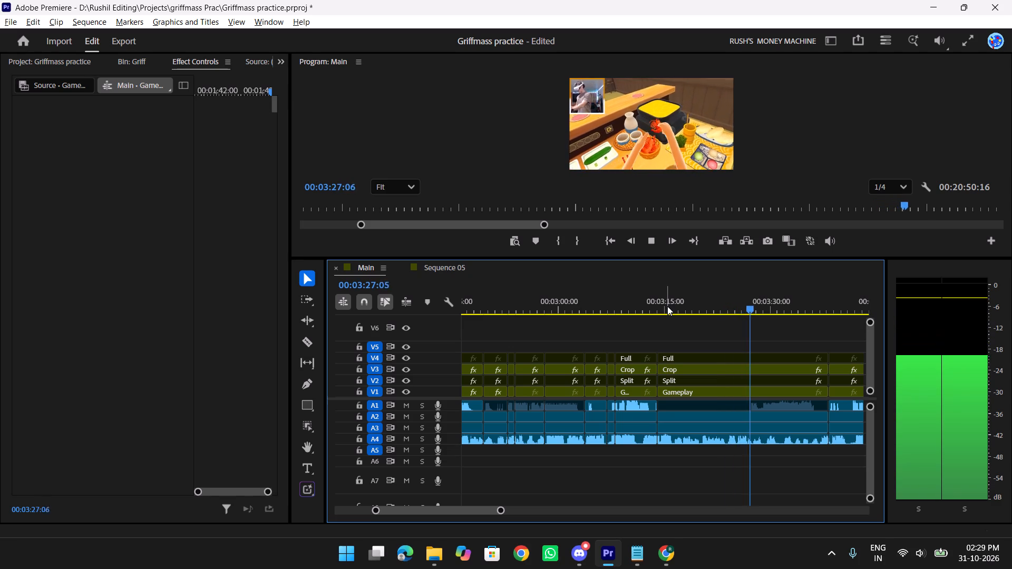
Continue reviewing the Main sequence from about 00:03:27 to 00:03:45, skipping ahead through the remainder of the long Gameplay clip.
{"action": "scroll", "coordinate": [728, 310], "scroll_direction": "down", "scroll_amount": 3}
{"action": "left_click_drag", "start_coordinate": [708, 305], "coordinate": [727, 307]}
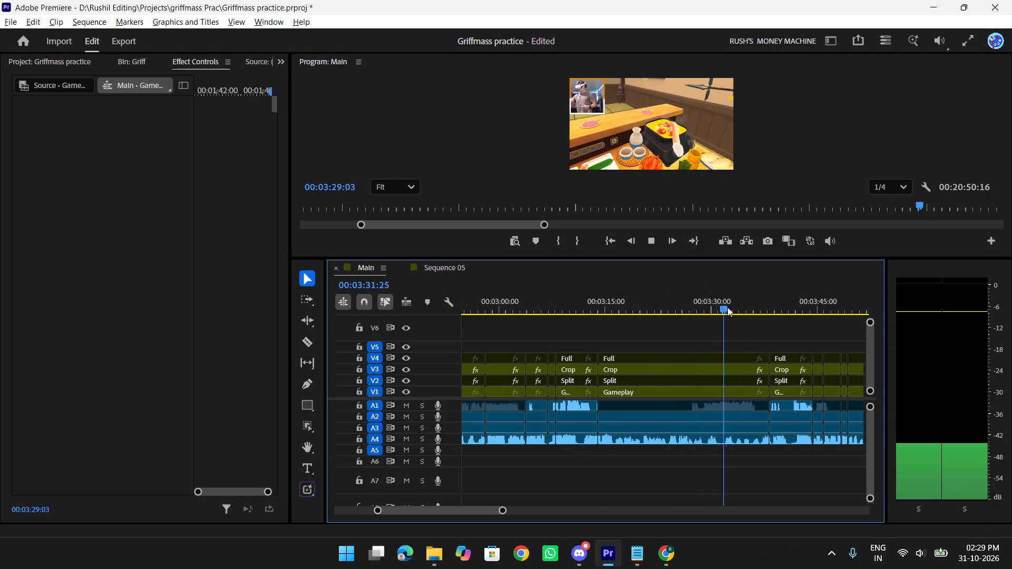
{"action": "left_click_drag", "start_coordinate": [727, 307], "coordinate": [748, 308]}
{"action": "key", "text": "space"}
{"action": "scroll", "coordinate": [748, 308], "scroll_direction": "down", "scroll_amount": 3}
{"action": "left_click_drag", "start_coordinate": [703, 305], "coordinate": [711, 306]}
{"action": "key", "text": "space"}
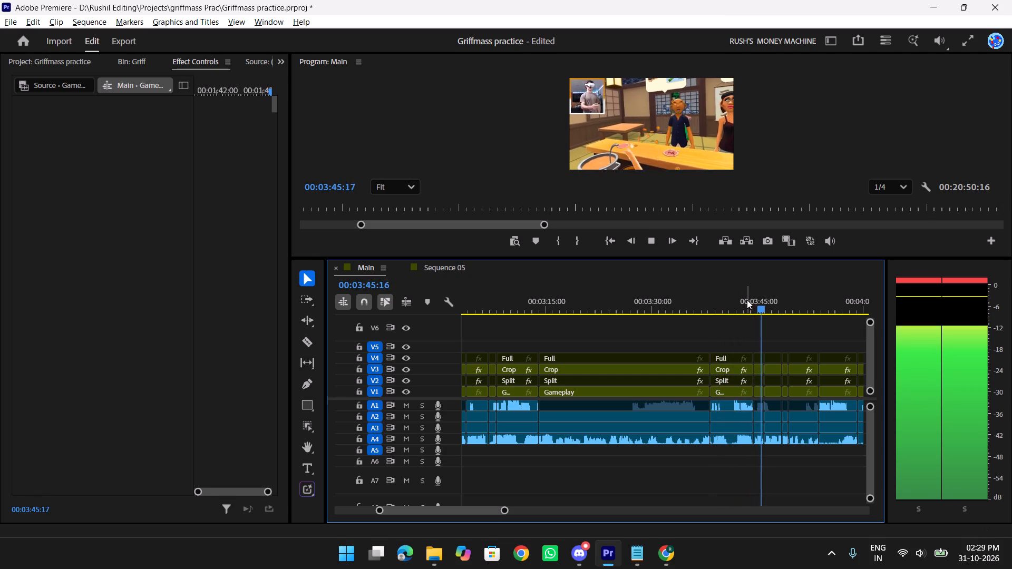
Replay the start of the long Gameplay clip from about 00:03:14 and split all its tracks at 00:03:23:22.
{"action": "left_click_drag", "start_coordinate": [745, 300], "coordinate": [609, 312]}
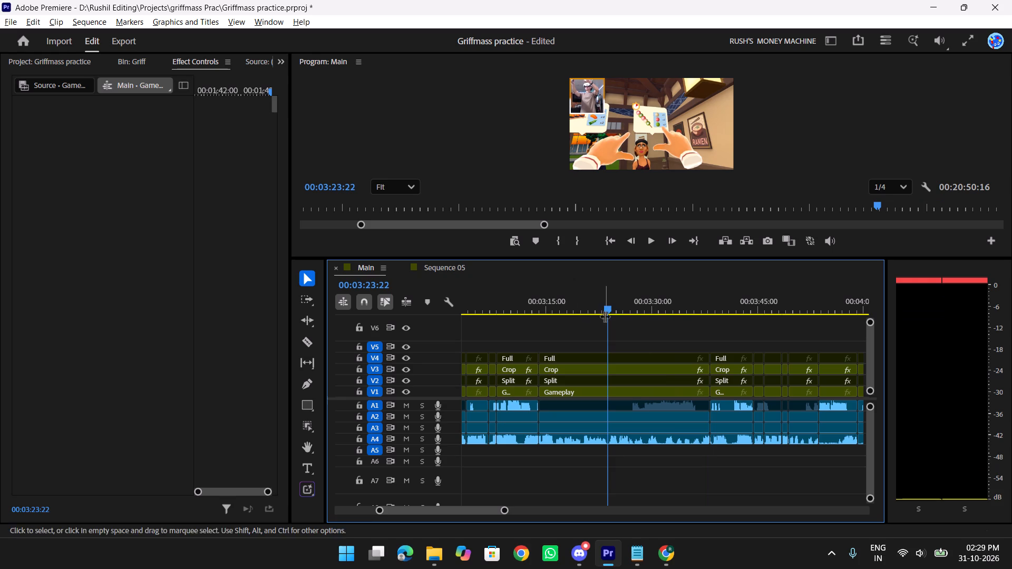
{"action": "left_click_drag", "start_coordinate": [601, 305], "coordinate": [539, 310]}
{"action": "key", "text": "space"}
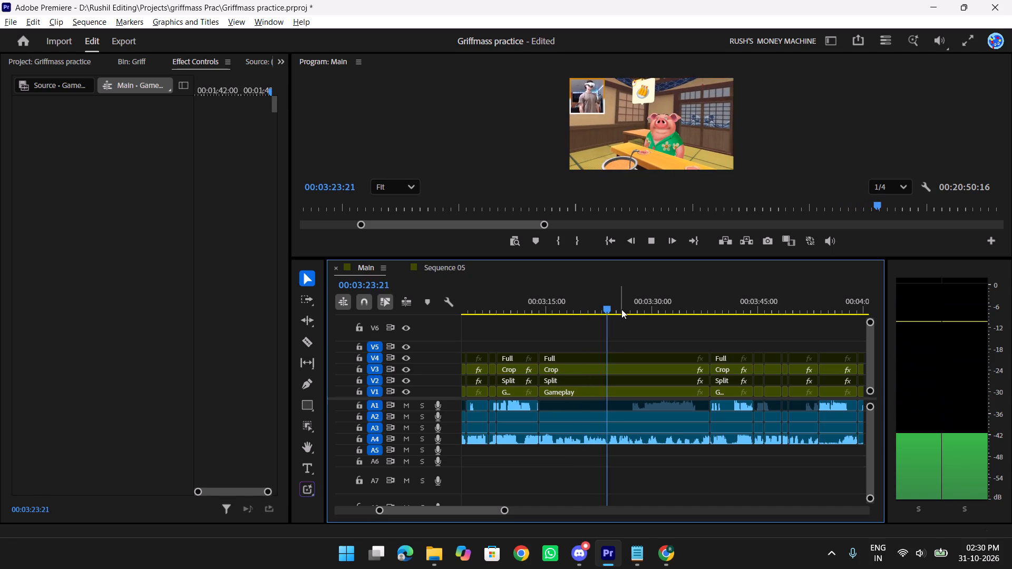
{"action": "key", "text": "space"}
{"action": "left_click_drag", "start_coordinate": [604, 305], "coordinate": [604, 301]}
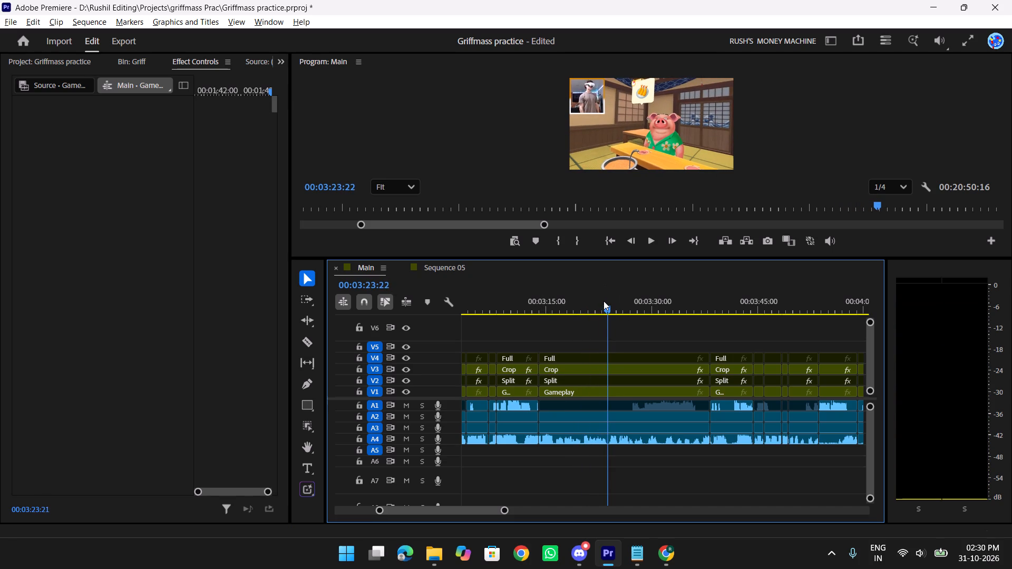
{"action": "left_click_drag", "start_coordinate": [604, 301], "coordinate": [604, 299]}
{"action": "left_click", "coordinate": [704, 473]}
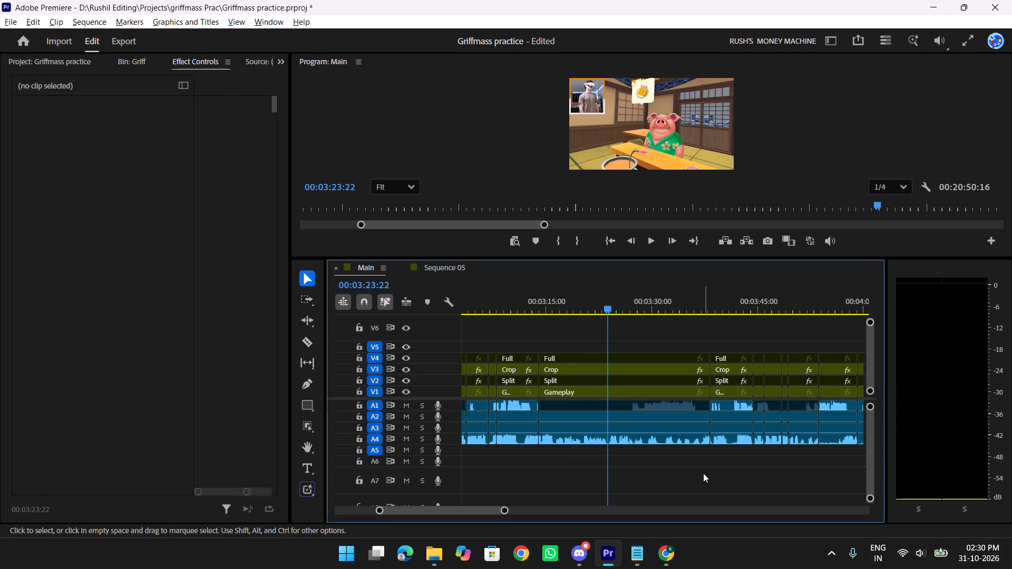
{"action": "key", "text": "w"}
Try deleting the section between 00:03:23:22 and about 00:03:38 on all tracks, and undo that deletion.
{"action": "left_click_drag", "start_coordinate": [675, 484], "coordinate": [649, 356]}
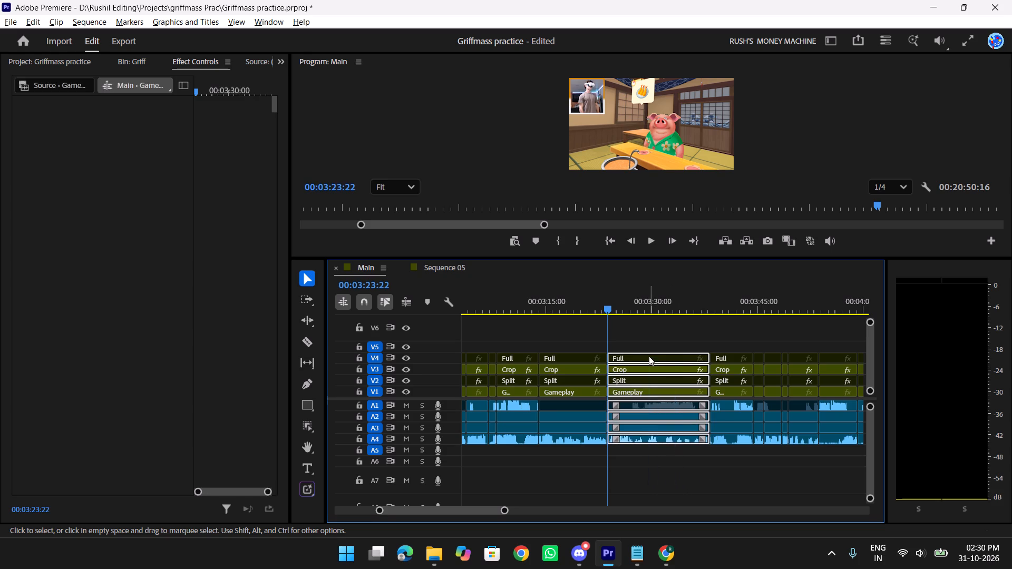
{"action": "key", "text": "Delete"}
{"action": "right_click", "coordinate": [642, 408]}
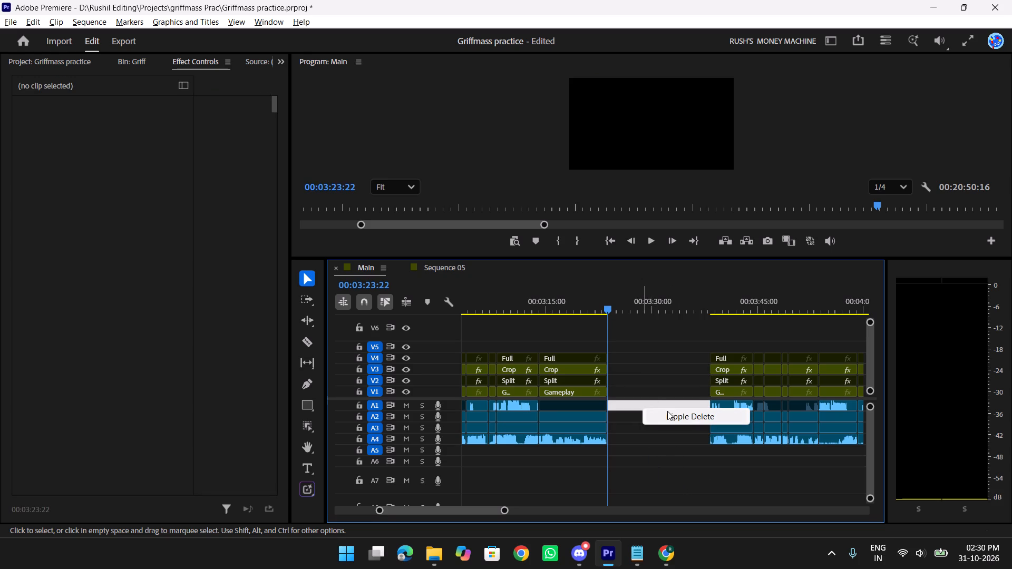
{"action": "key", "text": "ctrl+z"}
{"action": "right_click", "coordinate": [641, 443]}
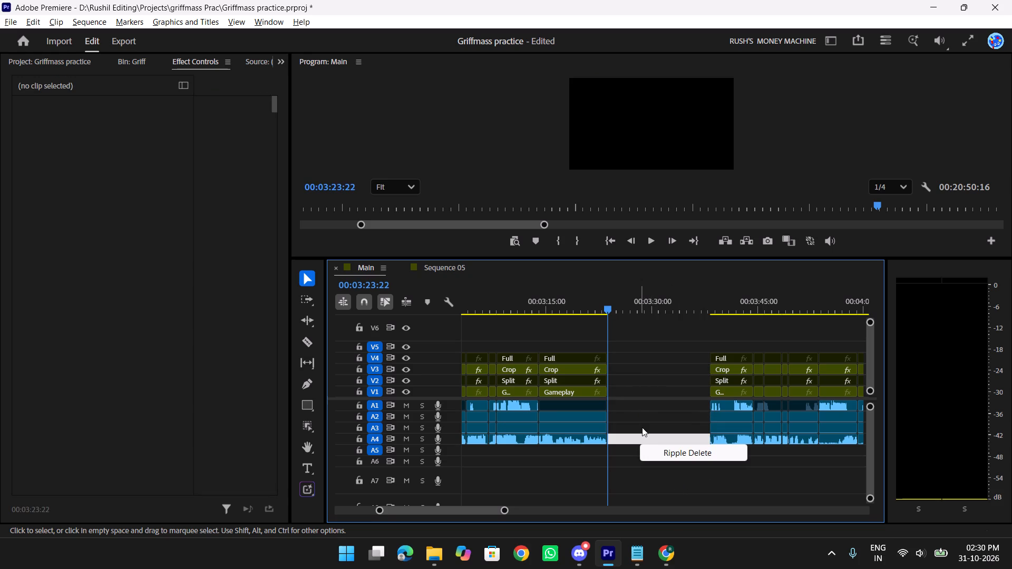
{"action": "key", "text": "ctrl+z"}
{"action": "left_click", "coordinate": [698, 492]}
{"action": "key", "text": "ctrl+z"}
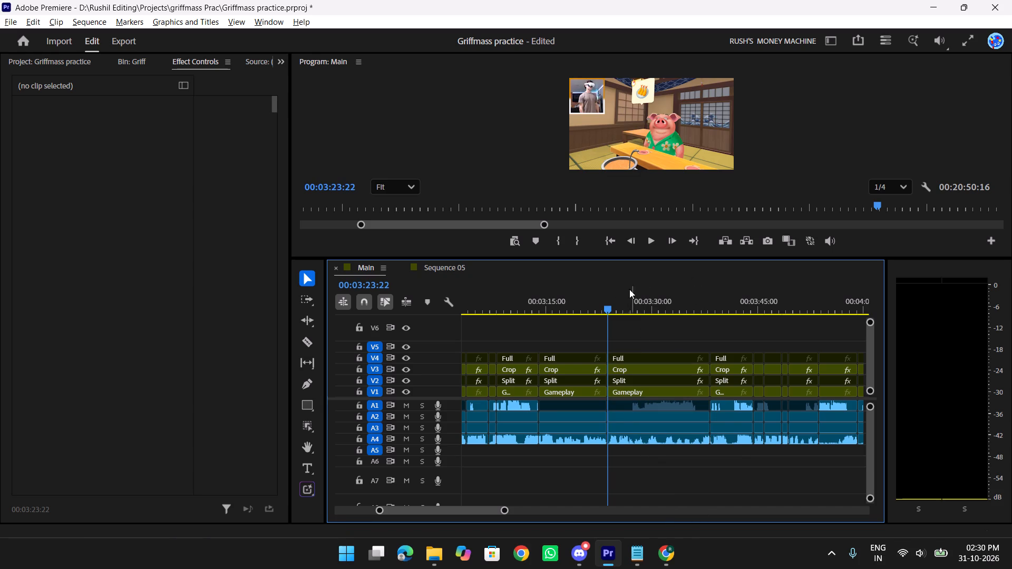
Review the footage from about 00:03:33 to 00:03:46, and ripple-delete the section following the 00:03:23:22 split on all tracks, closing the gap.
{"action": "left_click_drag", "start_coordinate": [617, 302], "coordinate": [677, 313]}
{"action": "key", "text": "space"}
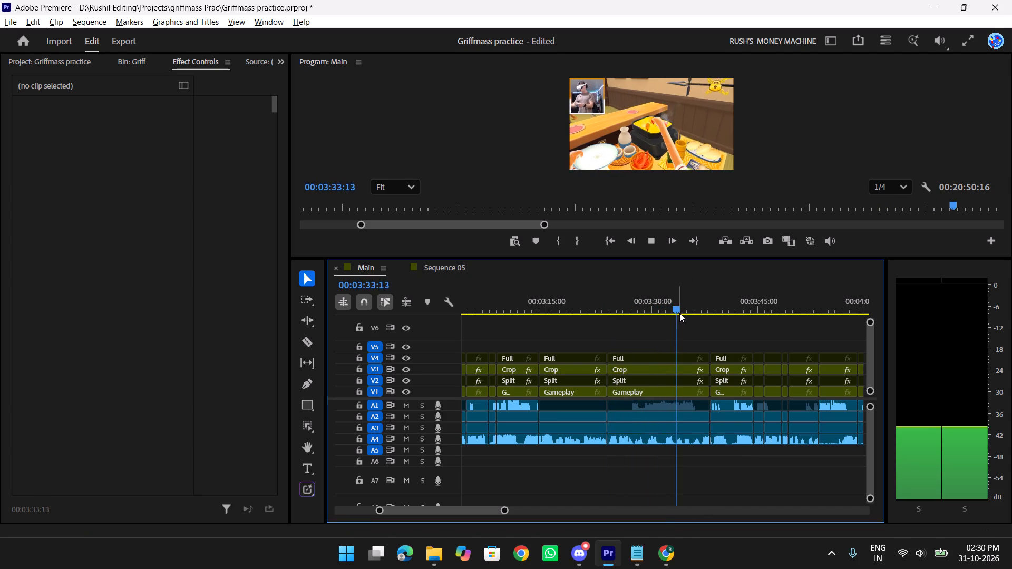
{"action": "left_click", "coordinate": [687, 312]}
{"action": "key", "text": "space"}
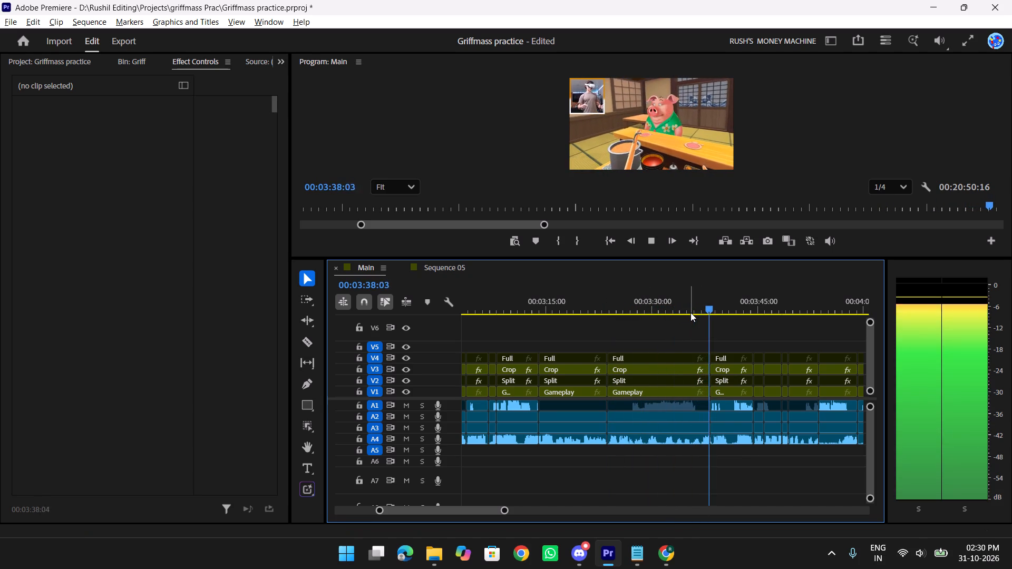
{"action": "scroll", "coordinate": [690, 312], "scroll_direction": "down", "scroll_amount": 2}
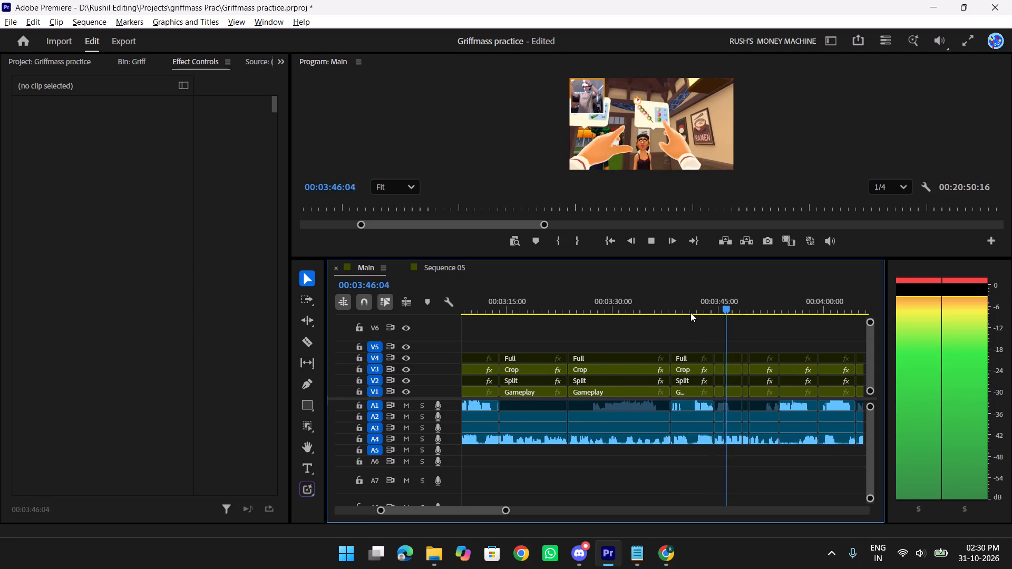
{"action": "key", "text": "space"}
{"action": "left_click_drag", "start_coordinate": [731, 310], "coordinate": [621, 327]}
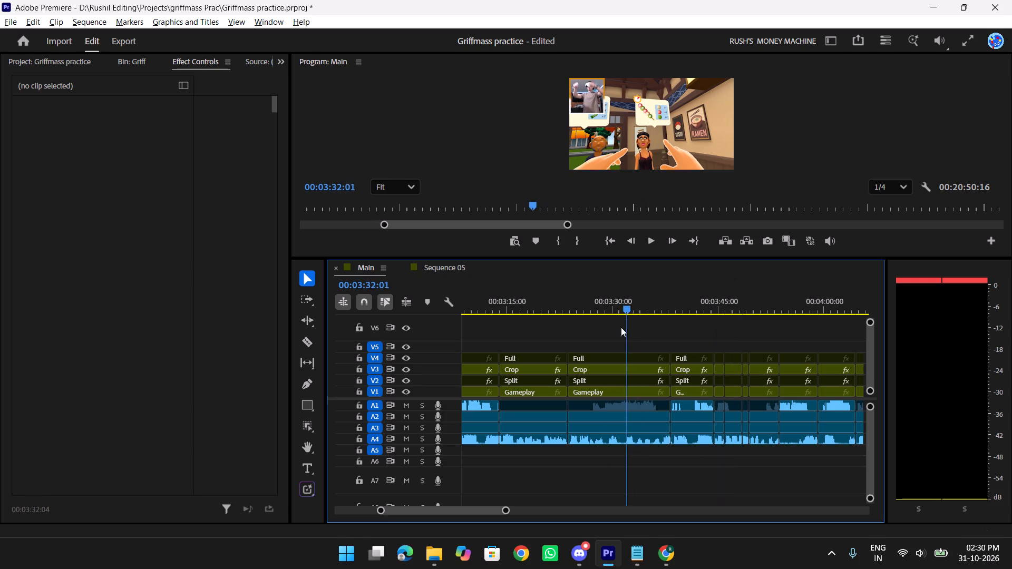
{"action": "left_click_drag", "start_coordinate": [621, 327], "coordinate": [560, 329]}
{"action": "key", "text": "space"}
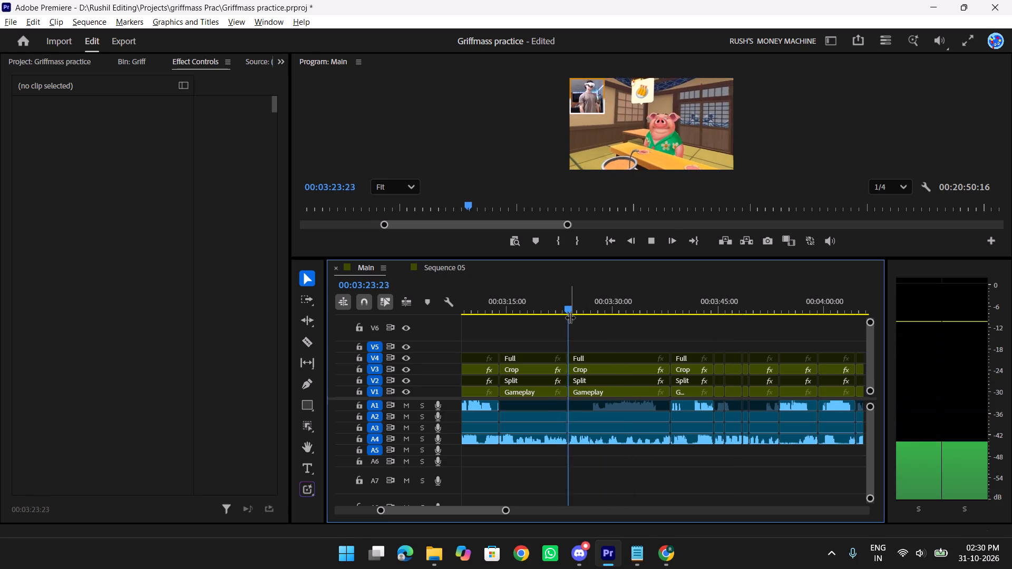
{"action": "key", "text": "space"}
{"action": "type", "text": "tt"}
{"action": "left_click_drag", "start_coordinate": [728, 475], "coordinate": [713, 292]}
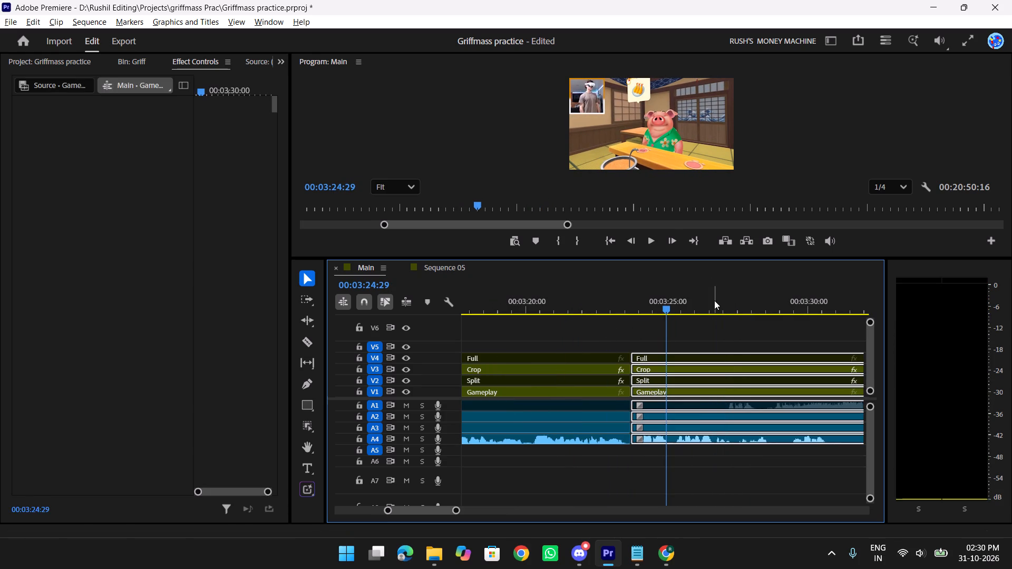
{"action": "key", "text": "Delete"}
{"action": "right_click", "coordinate": [715, 389]}
{"action": "left_click", "coordinate": [750, 395]}
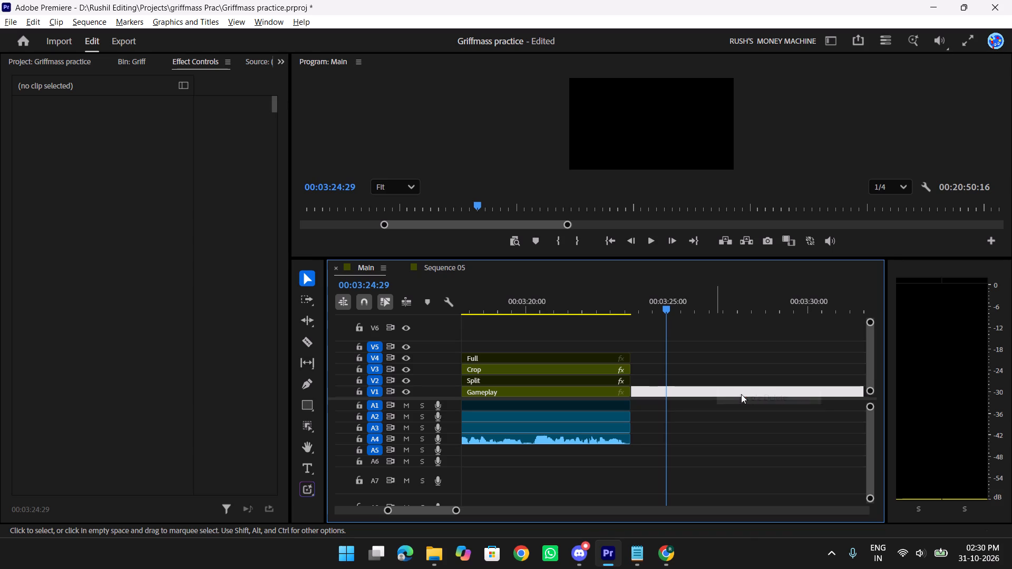
Play across the new join, and ripple-delete the two clip groups between 00:03:23:22 and about 00:03:31 on all tracks, closing the gap.
{"action": "left_click_drag", "start_coordinate": [622, 297], "coordinate": [579, 303]}
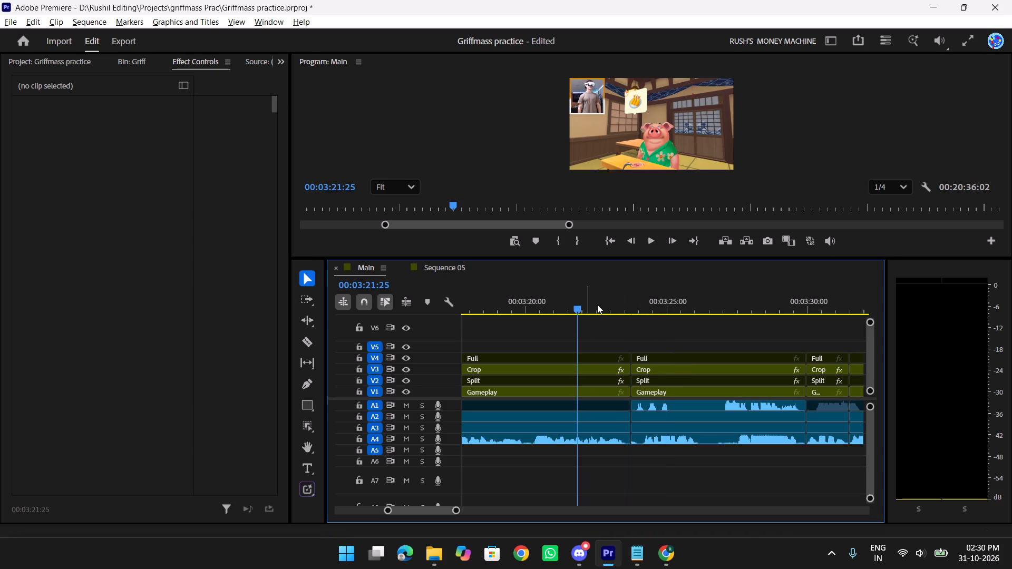
{"action": "key", "text": "space"}
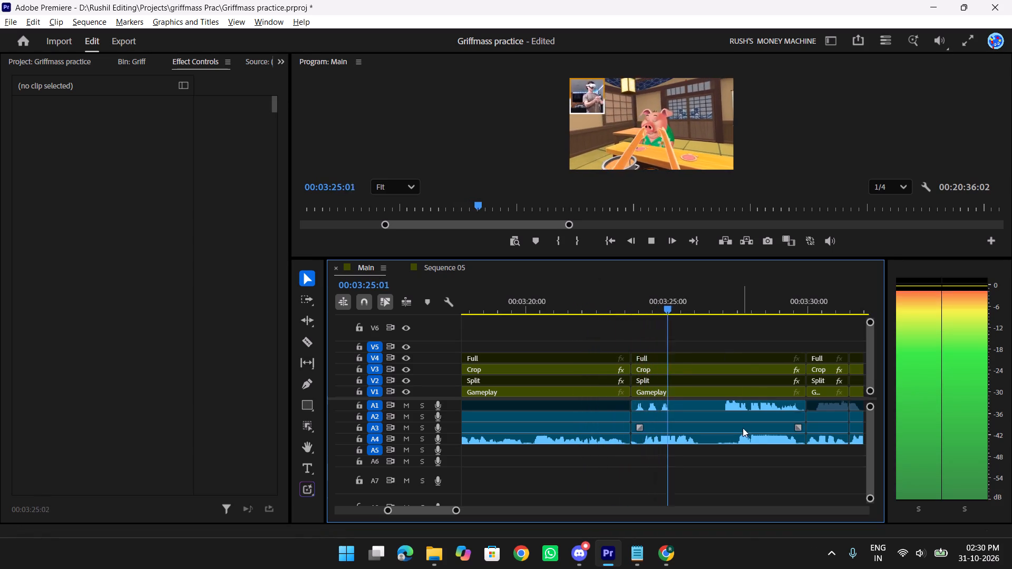
{"action": "left_click_drag", "start_coordinate": [696, 305], "coordinate": [754, 311]}
{"action": "key", "text": "space"}
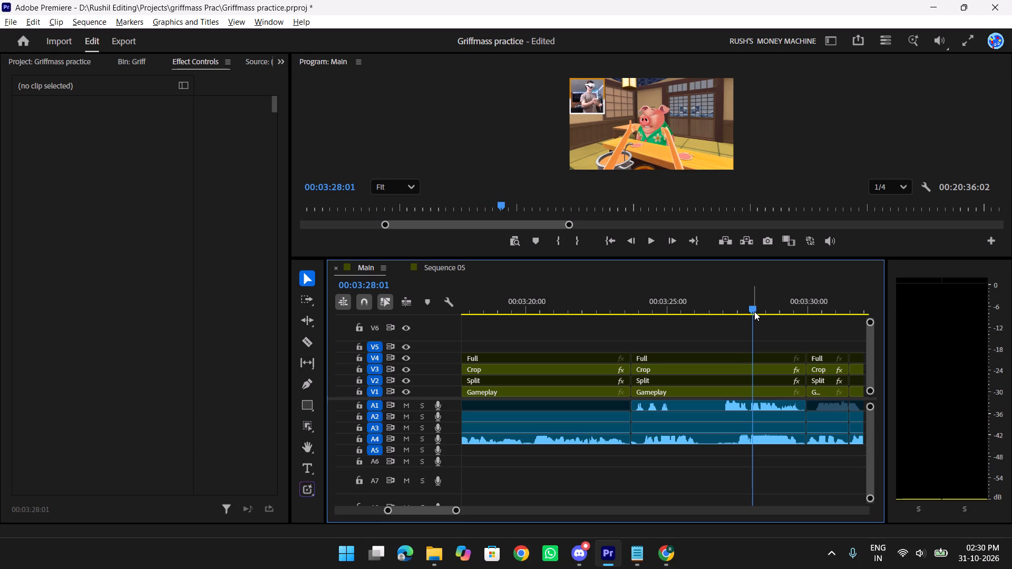
{"action": "scroll", "coordinate": [754, 311], "scroll_direction": "down", "scroll_amount": 3}
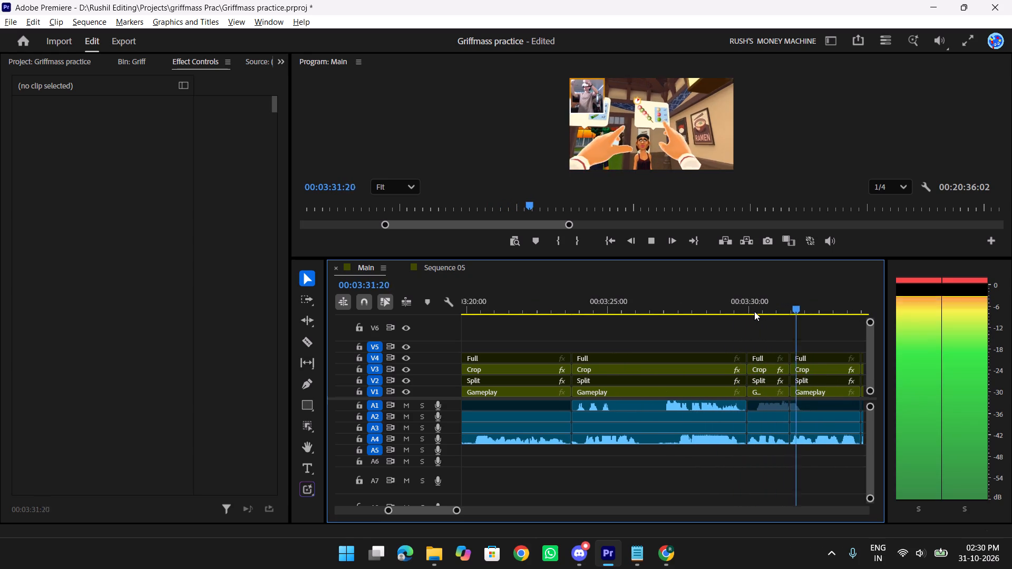
{"action": "key", "text": "space"}
{"action": "left_click_drag", "start_coordinate": [805, 310], "coordinate": [765, 311]}
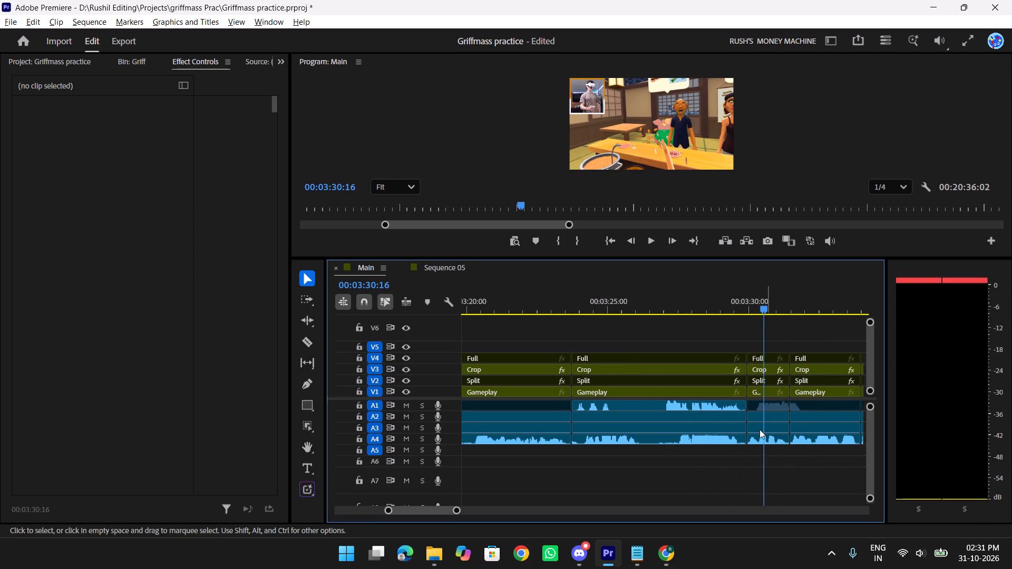
{"action": "left_click_drag", "start_coordinate": [795, 483], "coordinate": [675, 372]}
{"action": "left_click", "coordinate": [724, 465]}
{"action": "left_click_drag", "start_coordinate": [778, 477], "coordinate": [669, 355]}
{"action": "key", "text": "Delete"}
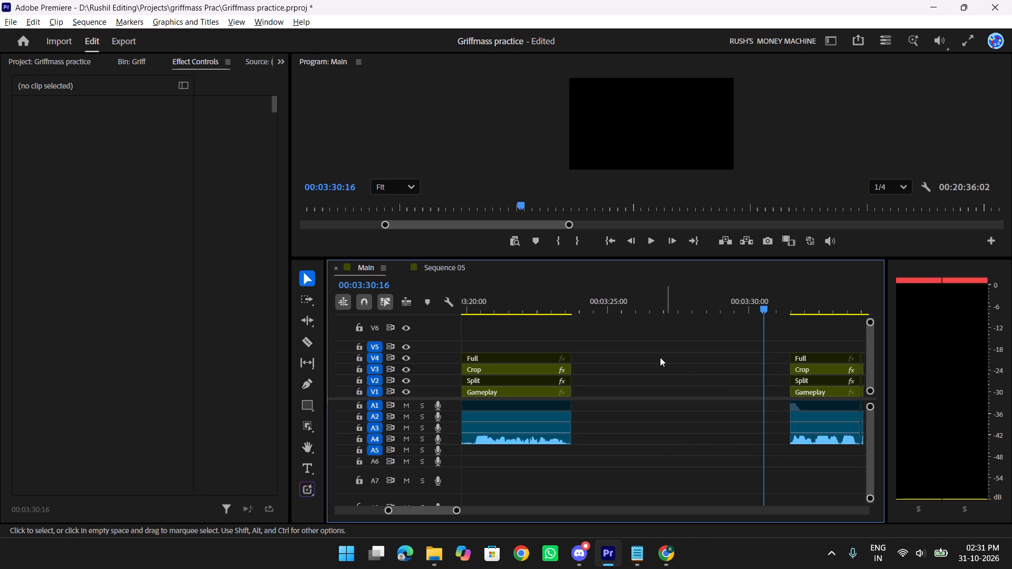
{"action": "right_click", "coordinate": [660, 357]}
{"action": "left_click", "coordinate": [706, 360]}
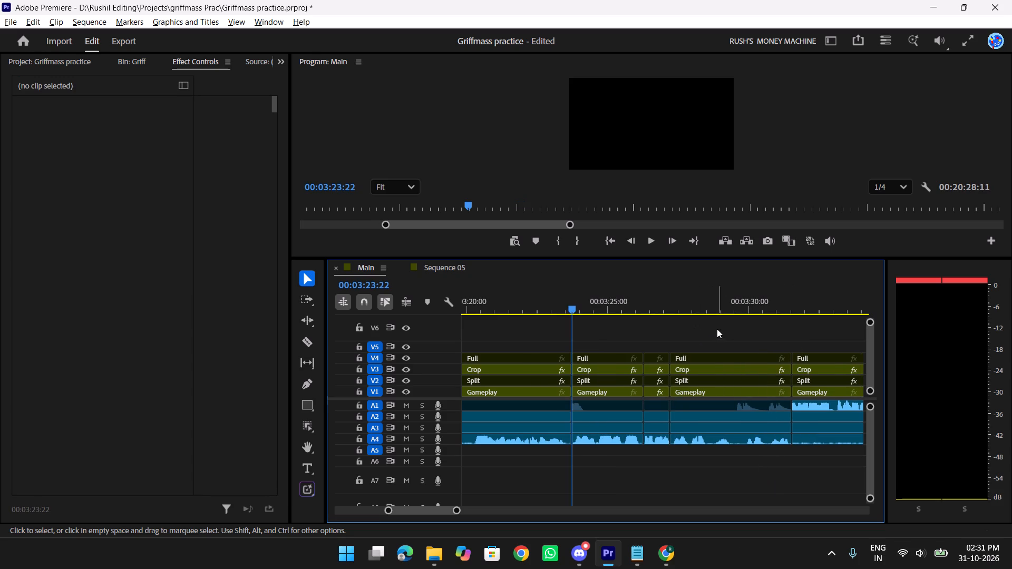
Play across the join at 00:03:23:22, and shift all clips following it 19 frames later to open a gap.
{"action": "left_click_drag", "start_coordinate": [568, 305], "coordinate": [504, 315]}
{"action": "key", "text": "space"}
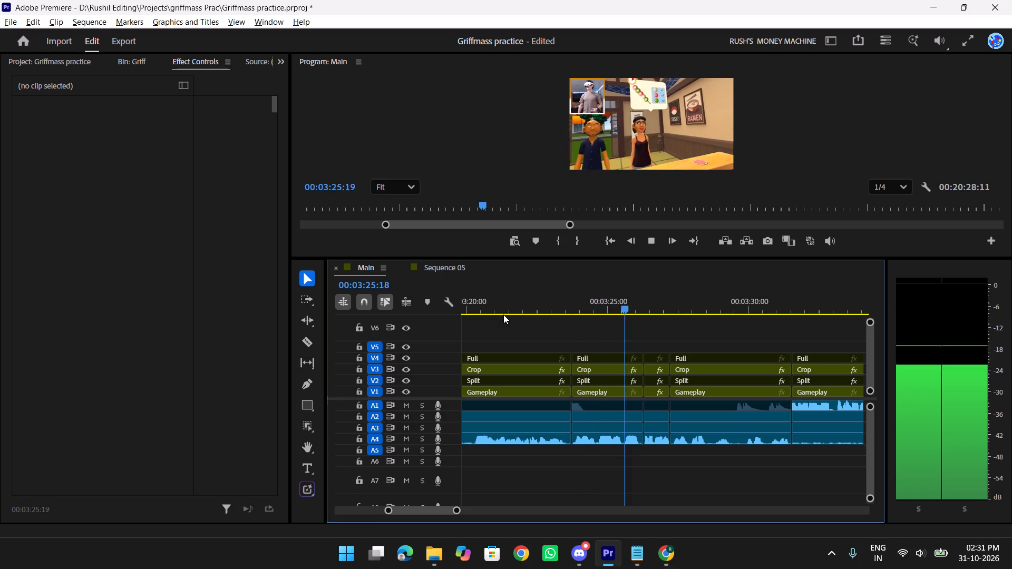
{"action": "key", "text": "space"}
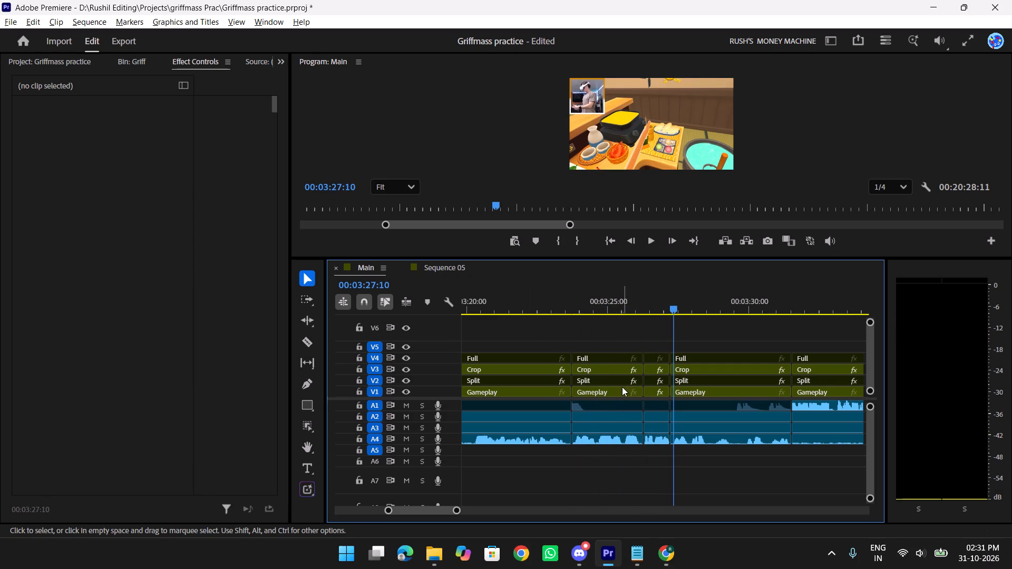
{"action": "key", "text": "a"}
{"action": "left_click_drag", "start_coordinate": [600, 386], "coordinate": [618, 389]}
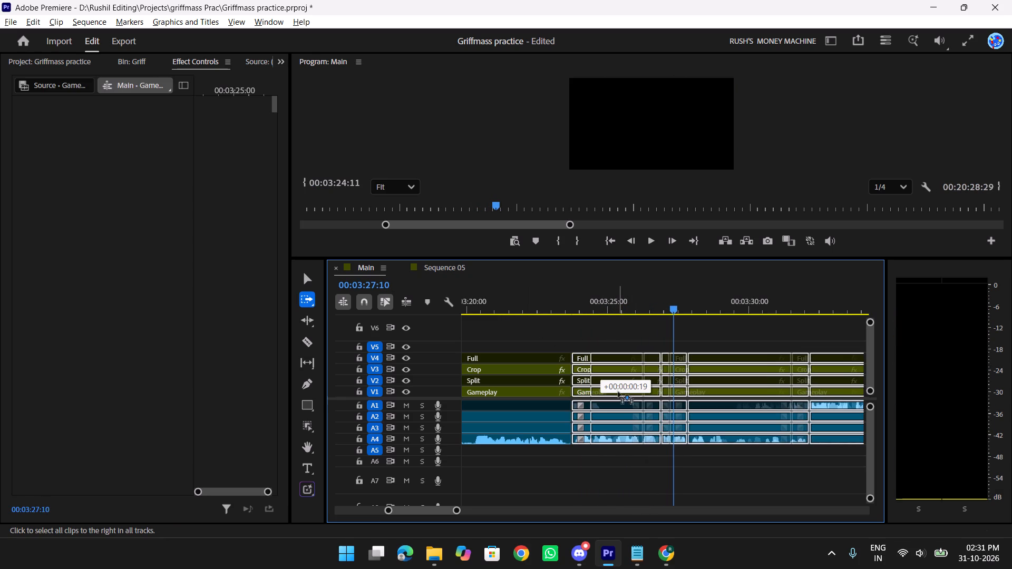
{"action": "key", "text": "v"}
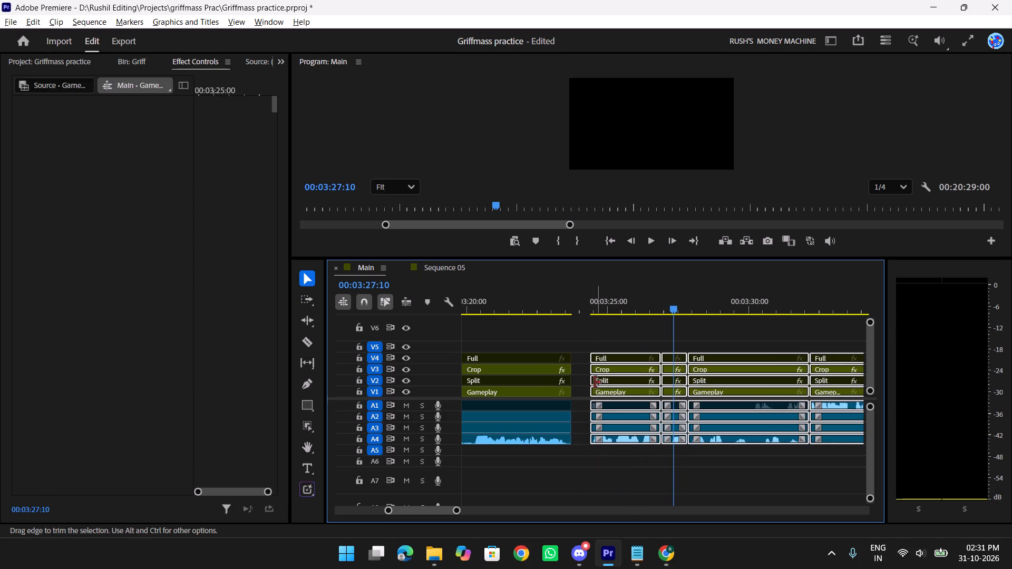
Extend the start of the clip group following the gap back to the cut at 00:03:23:22 on all tracks, filling the gap.
{"action": "left_click_drag", "start_coordinate": [591, 382], "coordinate": [569, 382]}
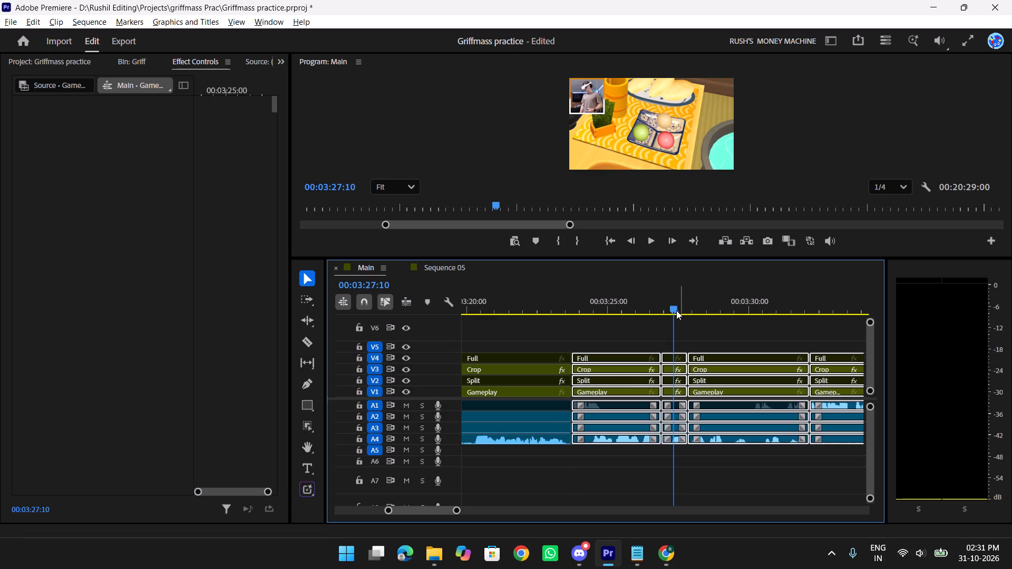
Play across the join at 00:03:23:22, and ripple-trim the start of the following clip group up to 00:03:23:28 on all tracks.
{"action": "left_click_drag", "start_coordinate": [661, 301], "coordinate": [537, 308]}
{"action": "key", "text": "space"}
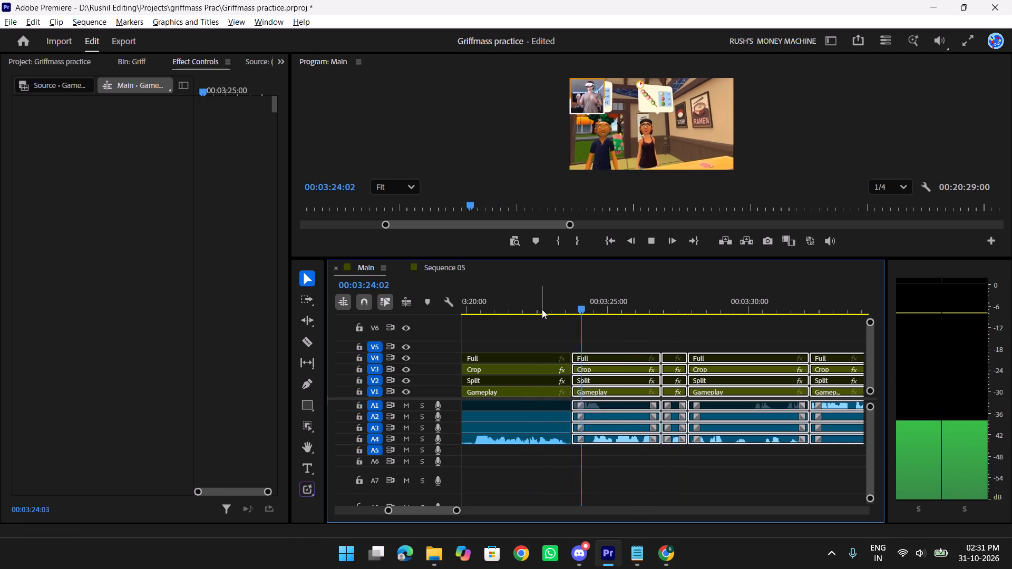
{"action": "left_click_drag", "start_coordinate": [625, 304], "coordinate": [589, 304]}
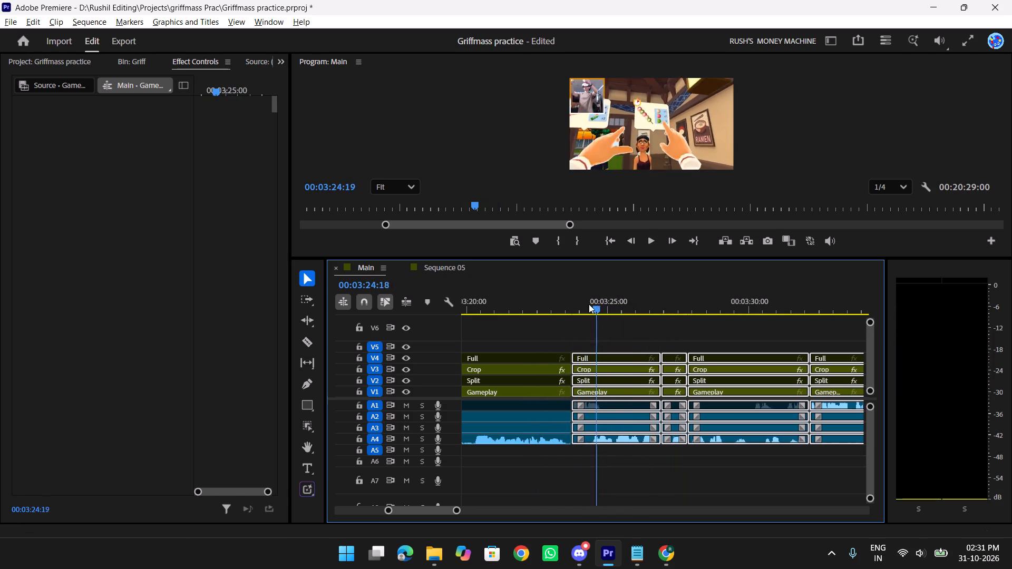
{"action": "left_click_drag", "start_coordinate": [589, 304], "coordinate": [579, 303]}
{"action": "key", "text": "q"}
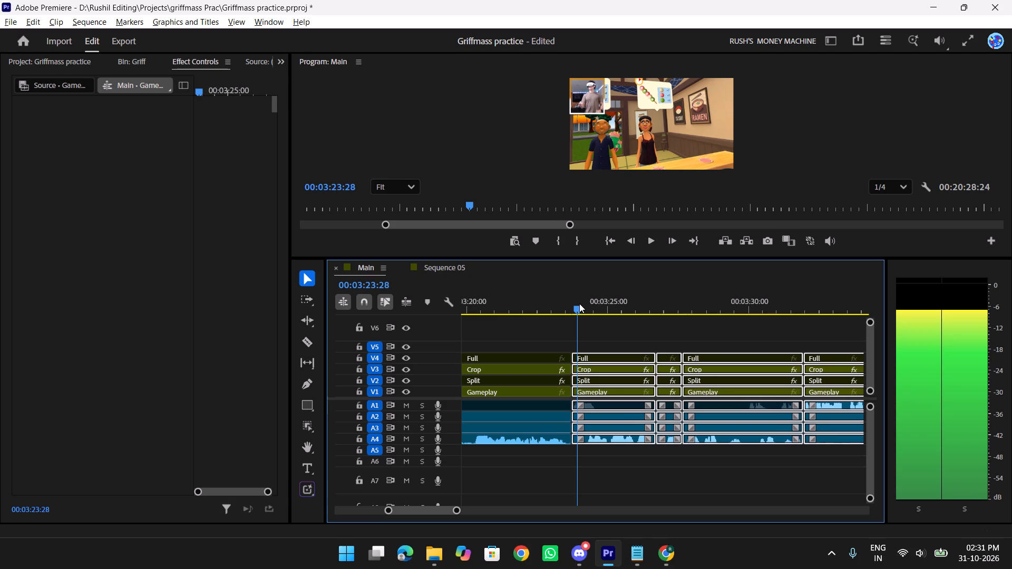
Play from just before the join at 00:03:23:22 and review the footage through to 00:03:44:20.
{"action": "left_click_drag", "start_coordinate": [579, 303], "coordinate": [550, 303]}
{"action": "key", "text": "space"}
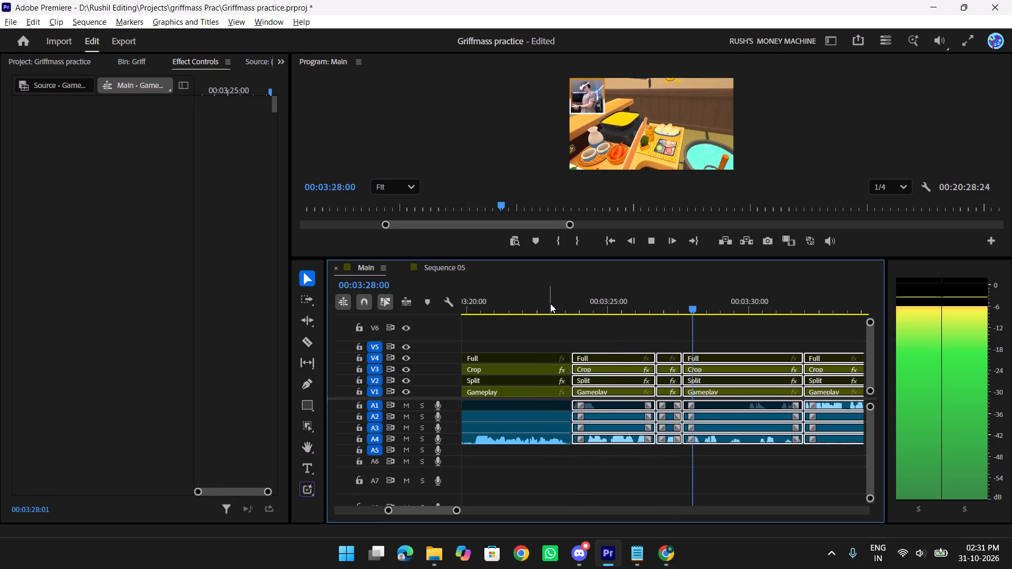
{"action": "left_click", "coordinate": [765, 487]}
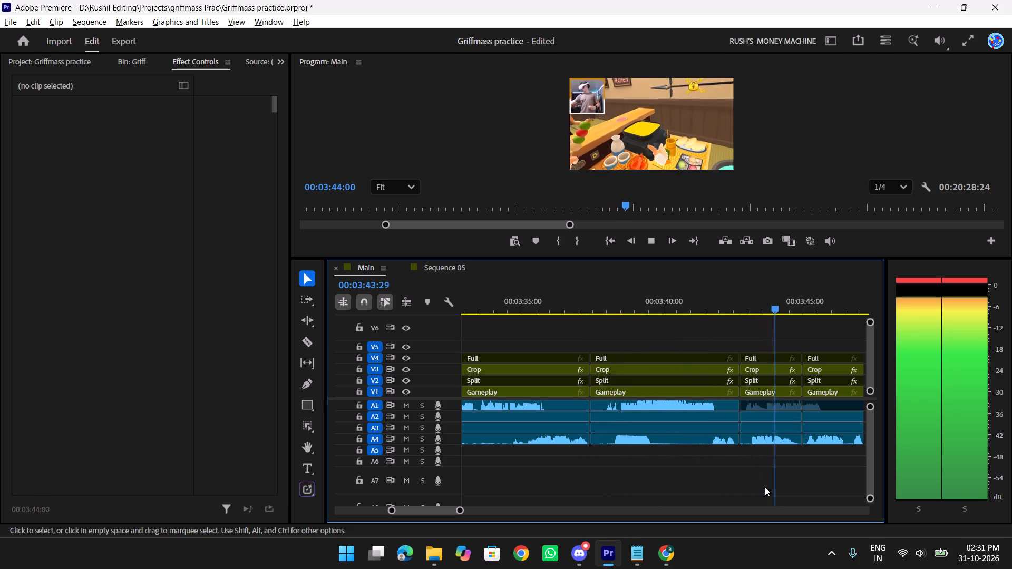
{"action": "key", "text": "space"}
{"action": "type", "text": "yy"}
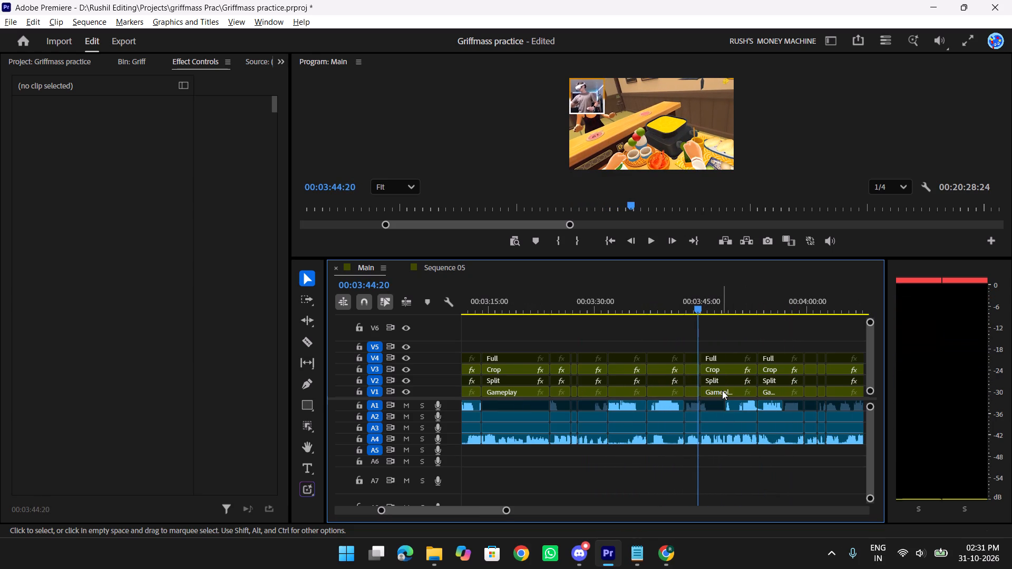
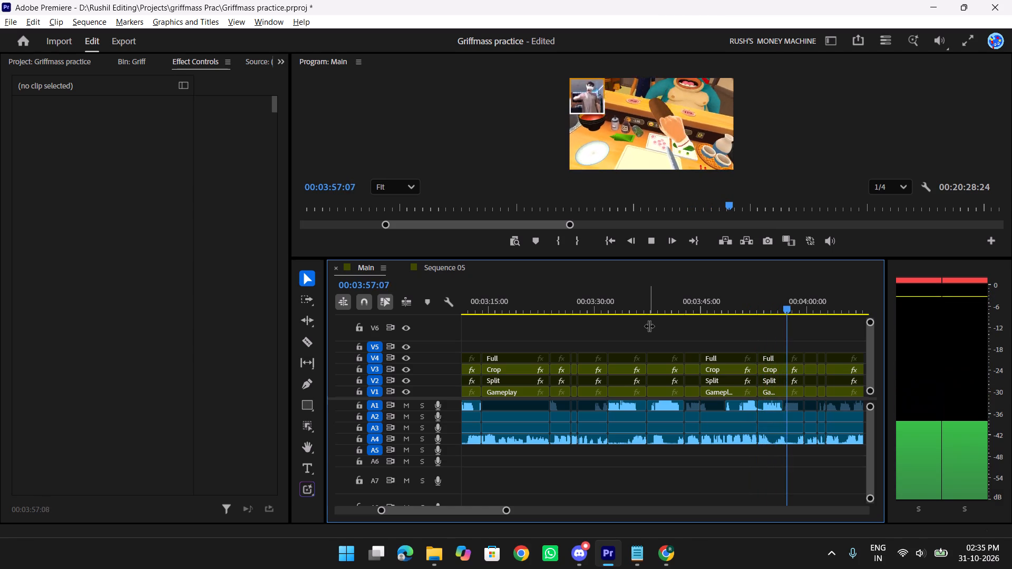
Review the footage on through the following clips and stop playback at 00:04:11:16.
{"action": "scroll", "coordinate": [649, 326], "scroll_direction": "down", "scroll_amount": 3}
{"action": "scroll", "coordinate": [695, 319], "scroll_direction": "down", "scroll_amount": 3}
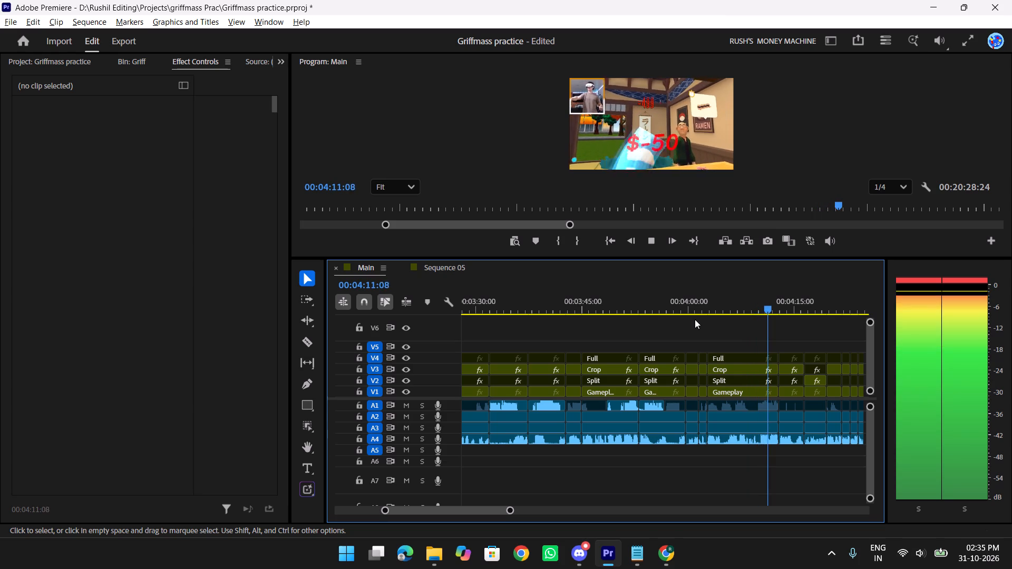
{"action": "key", "text": "space"}
Switch to the previously used application window.
{"action": "key", "text": "alt+Tab"}
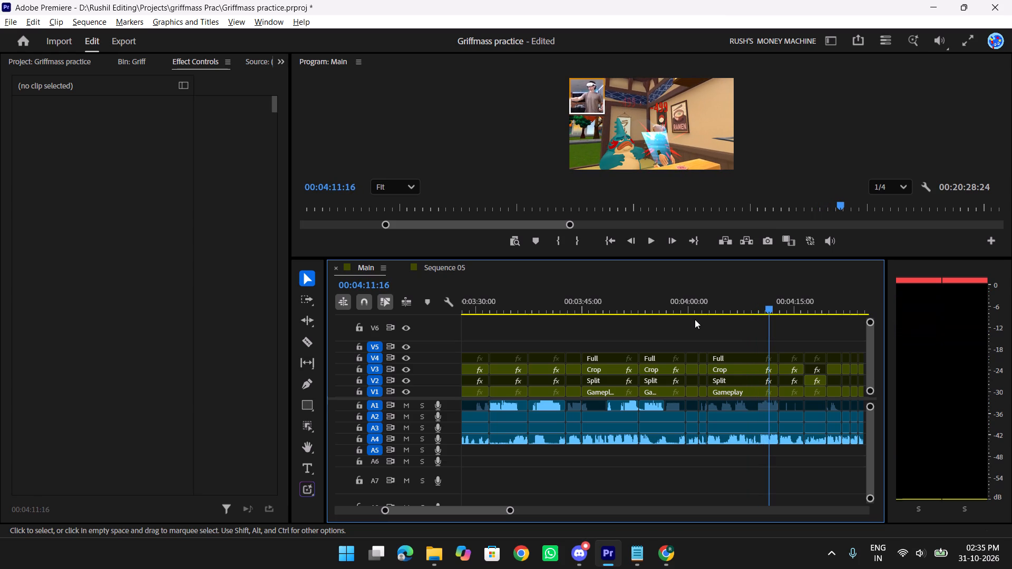
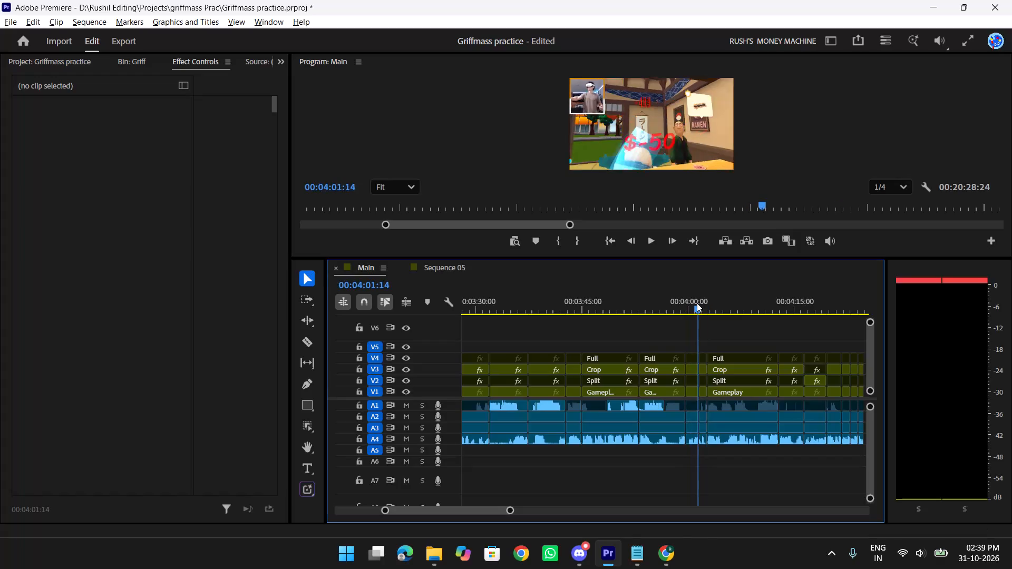
Play the Main sequence from 00:04:01:14 and review the footage through to about 00:04:43.
{"action": "key", "text": "space"}
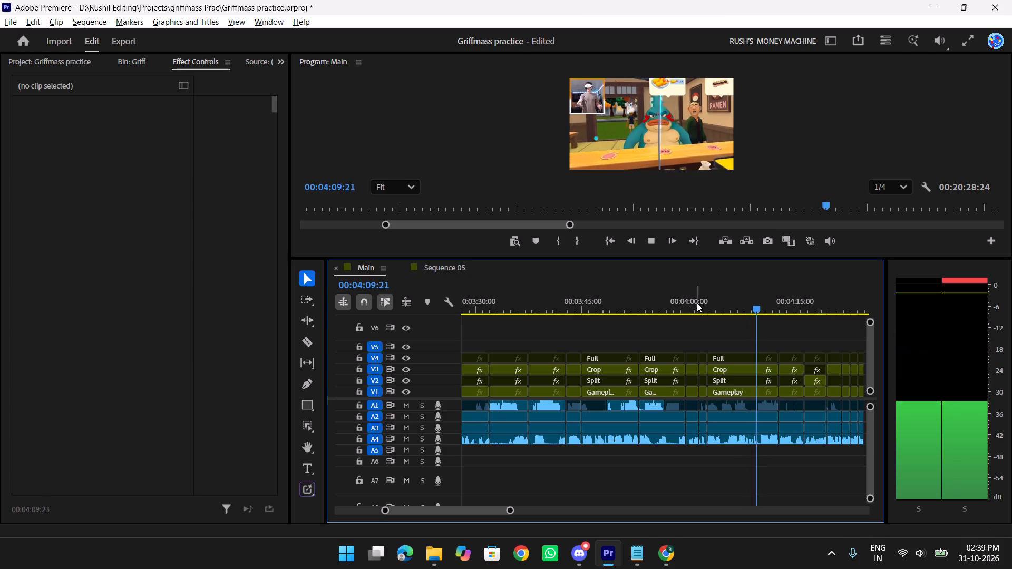
{"action": "scroll", "coordinate": [697, 303], "scroll_direction": "down", "scroll_amount": 4}
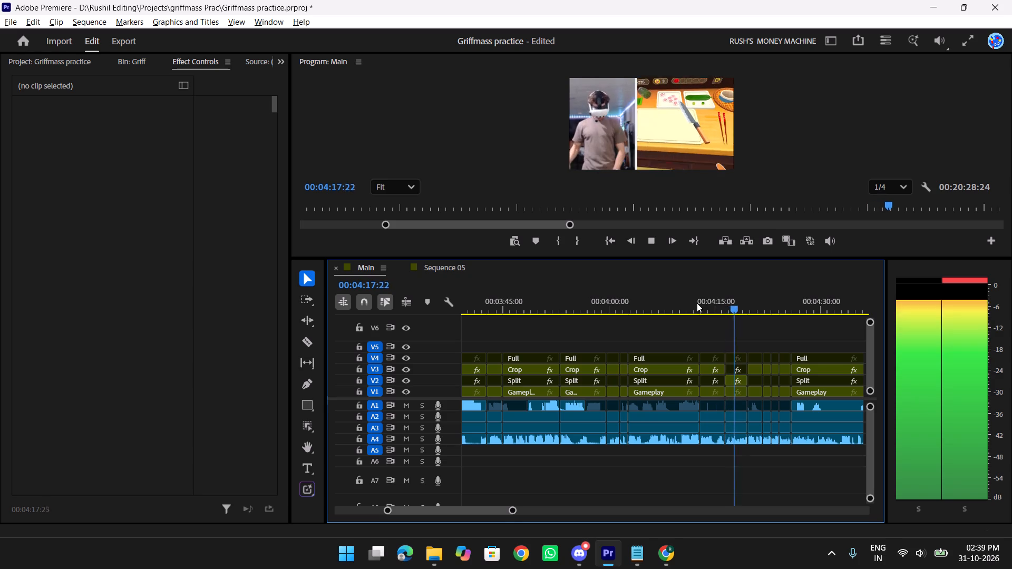
{"action": "scroll", "coordinate": [697, 303], "scroll_direction": "down", "scroll_amount": 3}
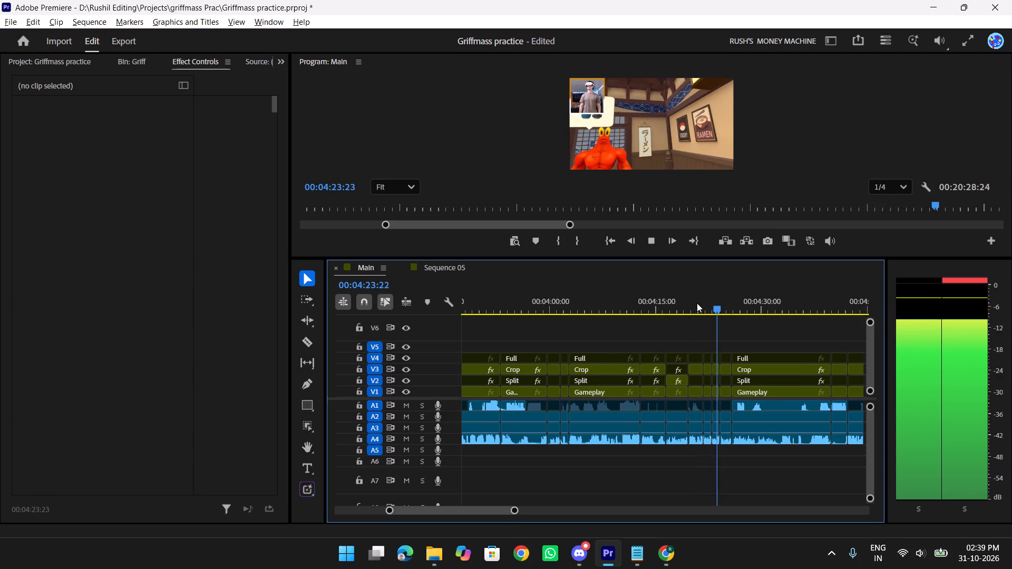
{"action": "scroll", "coordinate": [697, 303], "scroll_direction": "down", "scroll_amount": 3}
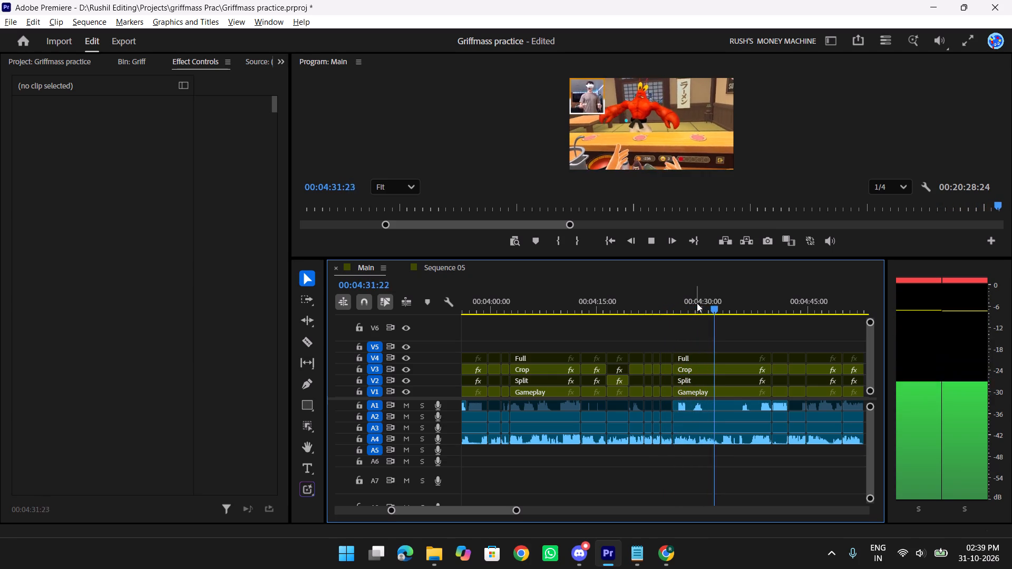
{"action": "scroll", "coordinate": [697, 303], "scroll_direction": "down", "scroll_amount": 2}
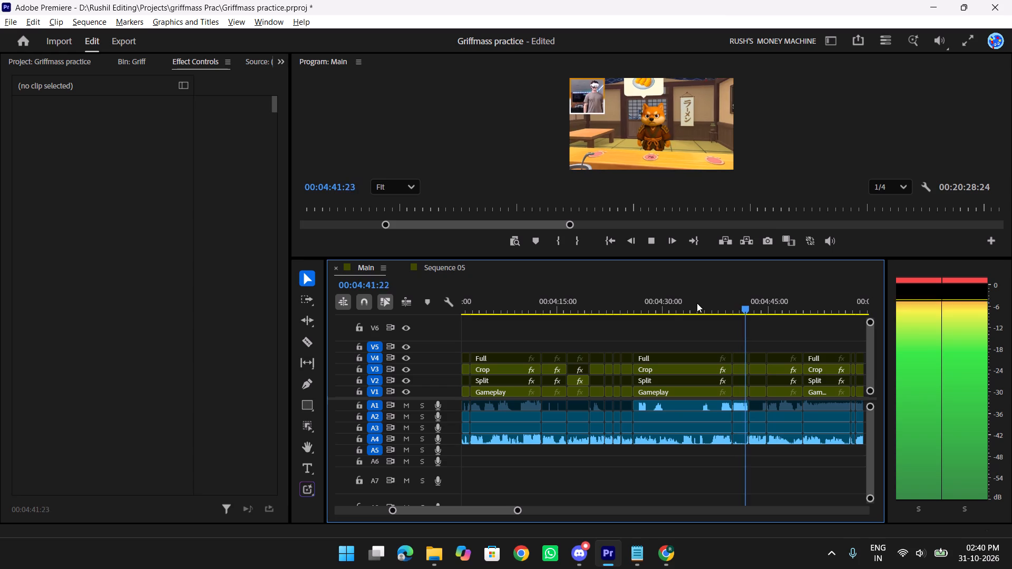
{"action": "scroll", "coordinate": [729, 310], "scroll_direction": "down", "scroll_amount": 4}
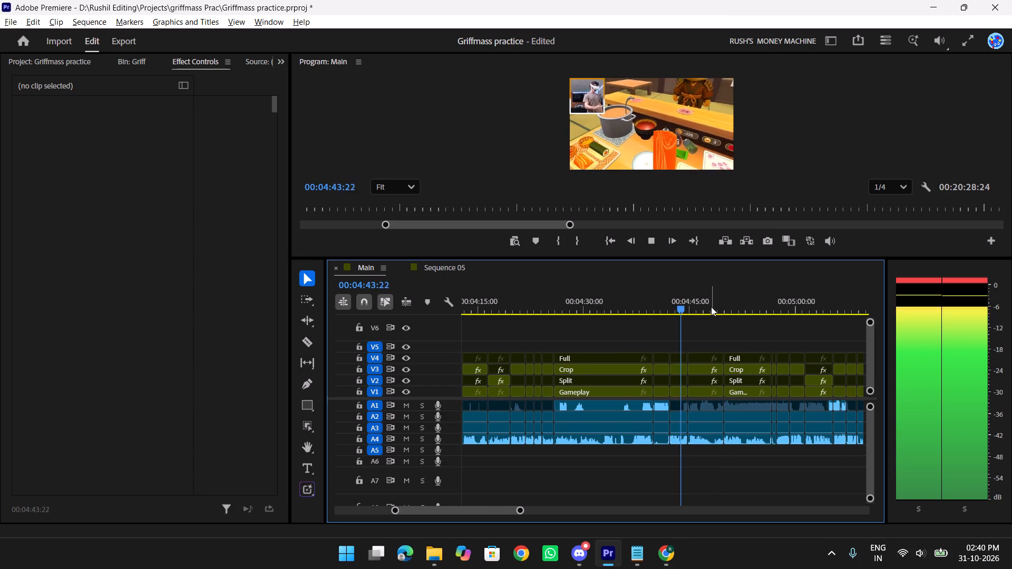
Replay the footage from about 00:04:38 to recheck the cuts there, and stop playback at 00:04:46:19.
{"action": "left_click_drag", "start_coordinate": [676, 304], "coordinate": [641, 309]}
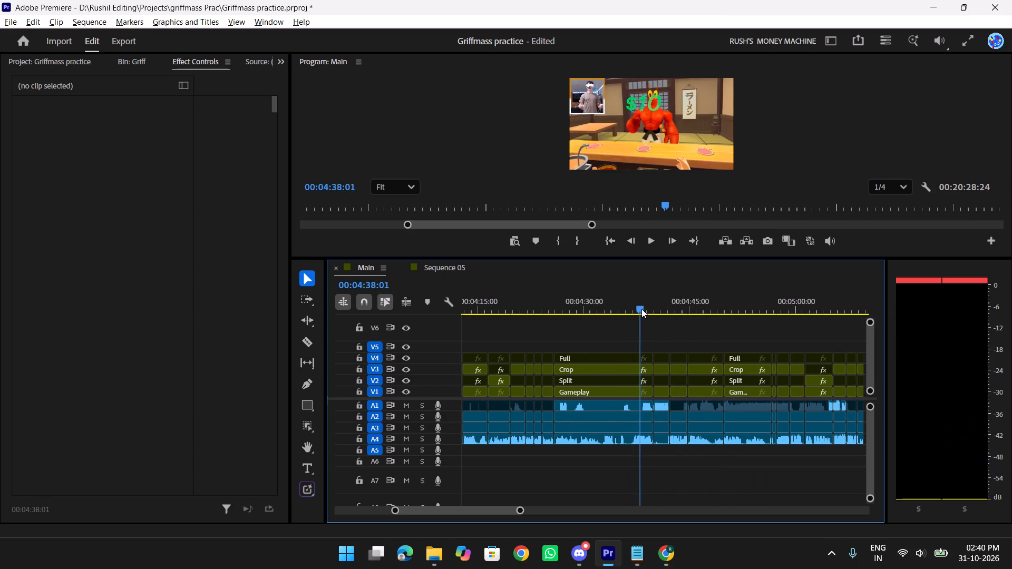
{"action": "left_click_drag", "start_coordinate": [641, 309], "coordinate": [643, 309]}
{"action": "key", "text": "space"}
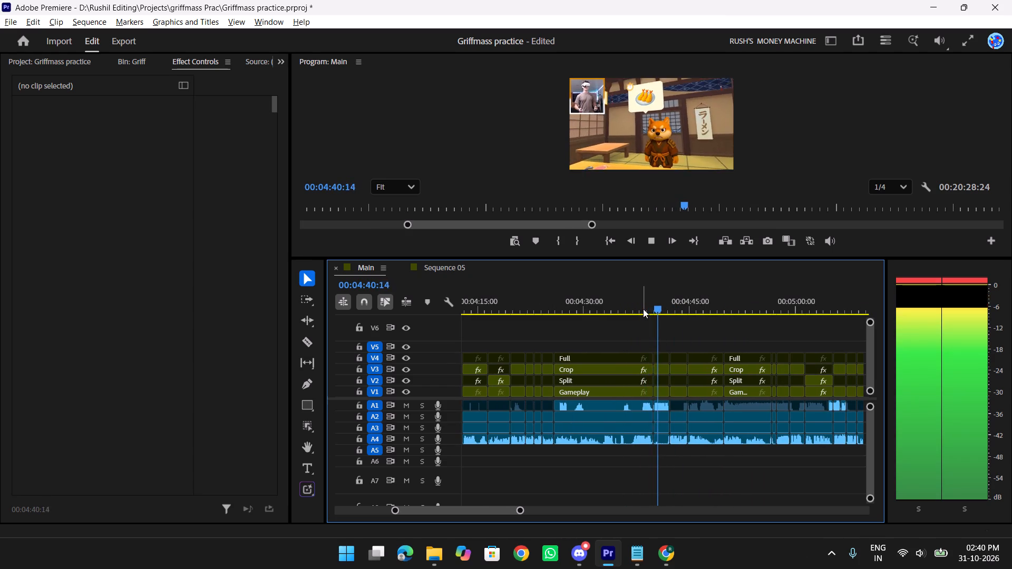
{"action": "scroll", "coordinate": [643, 309], "scroll_direction": "down", "scroll_amount": 1}
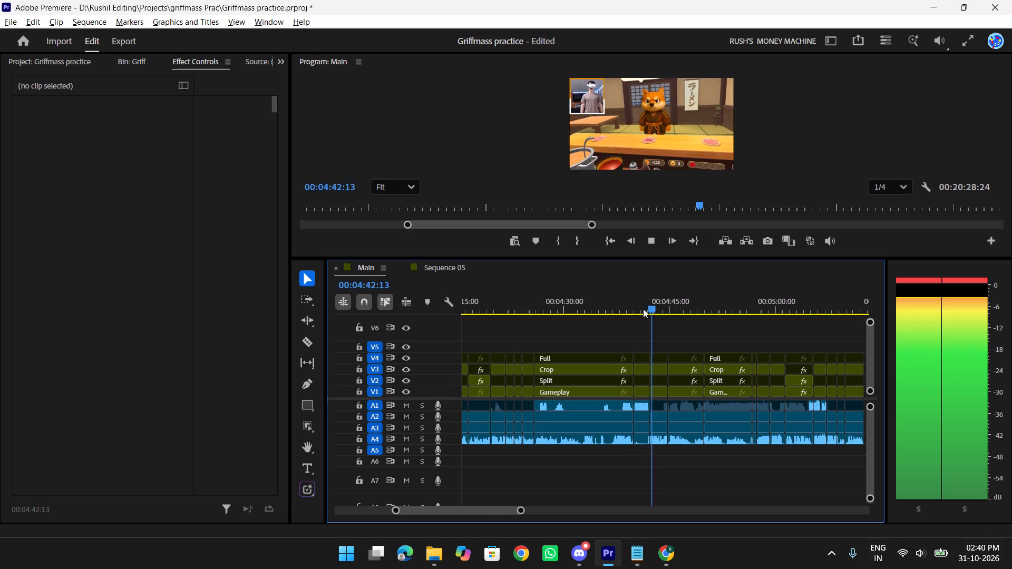
{"action": "scroll", "coordinate": [643, 309], "scroll_direction": "down", "scroll_amount": 4}
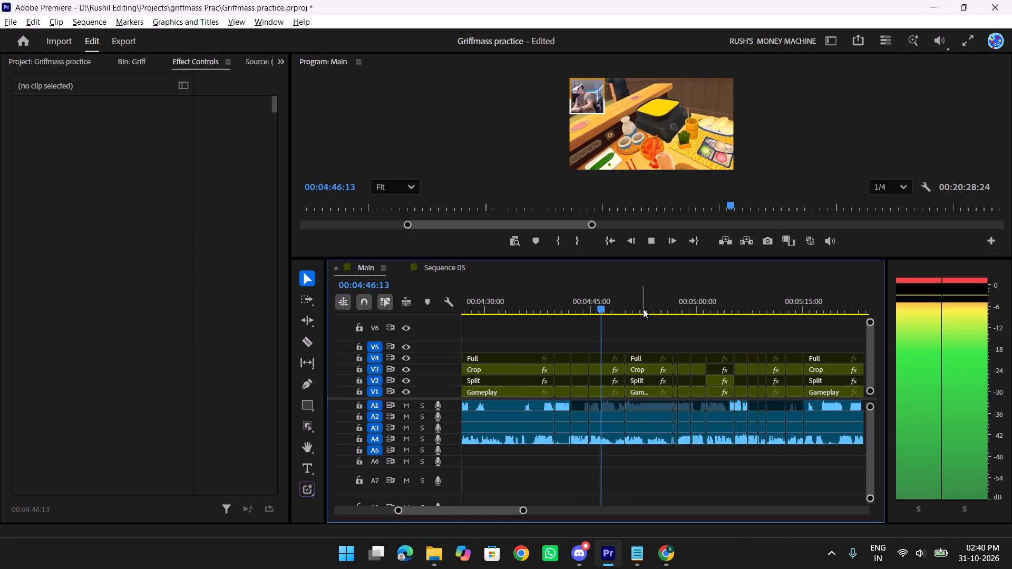
{"action": "key", "text": "space"}
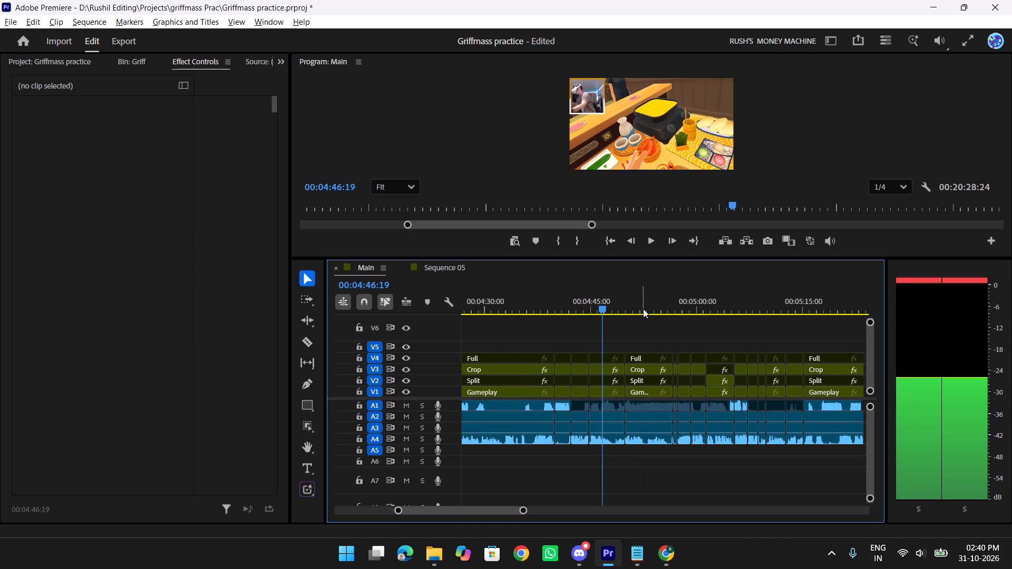
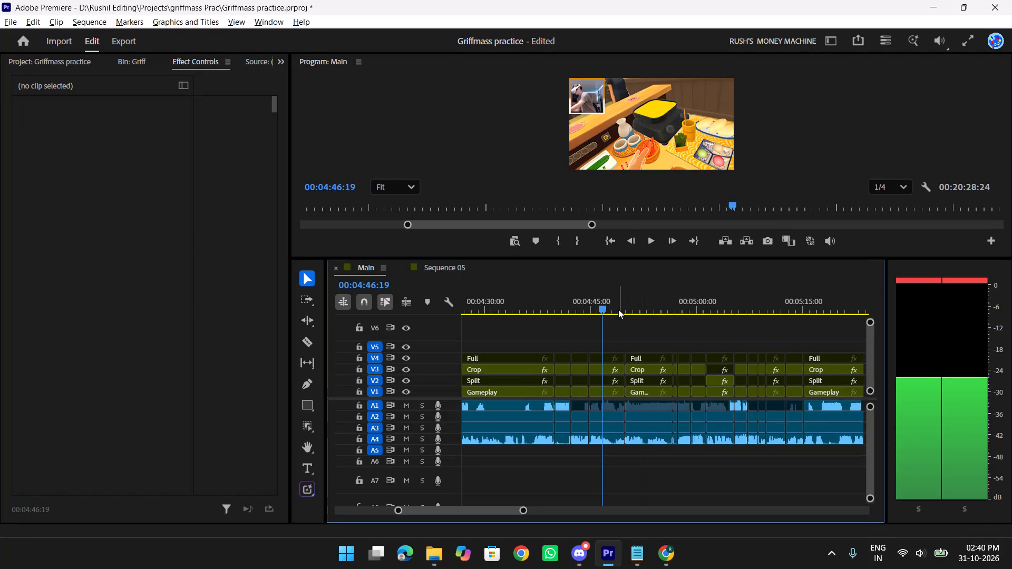
Play the Main sequence from about 00:04:43 to review the cuts, and stop playback at 00:05:11:16.
{"action": "left_click_drag", "start_coordinate": [600, 305], "coordinate": [581, 304]}
{"action": "key", "text": "space"}
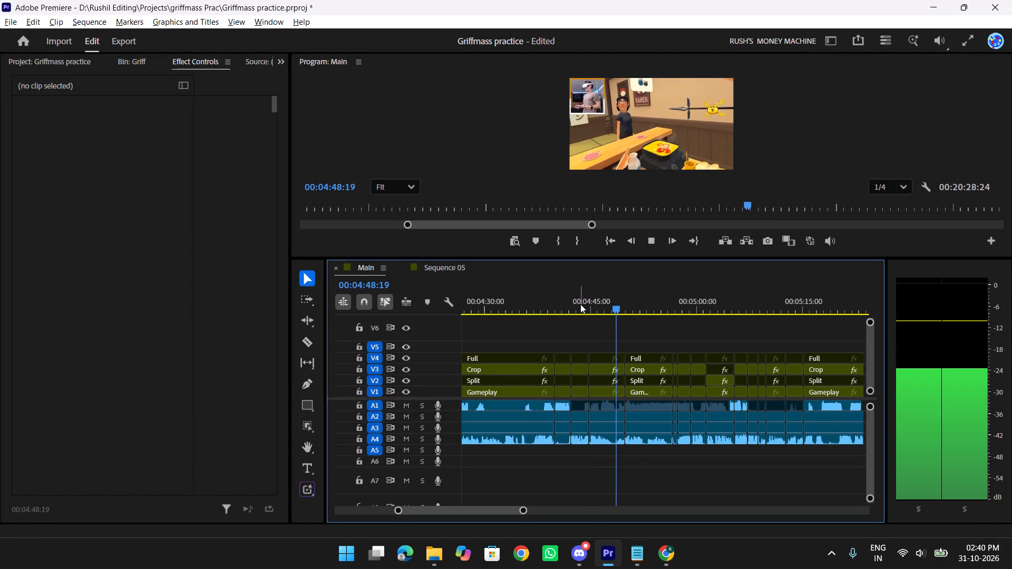
{"action": "scroll", "coordinate": [580, 304], "scroll_direction": "down", "scroll_amount": 1}
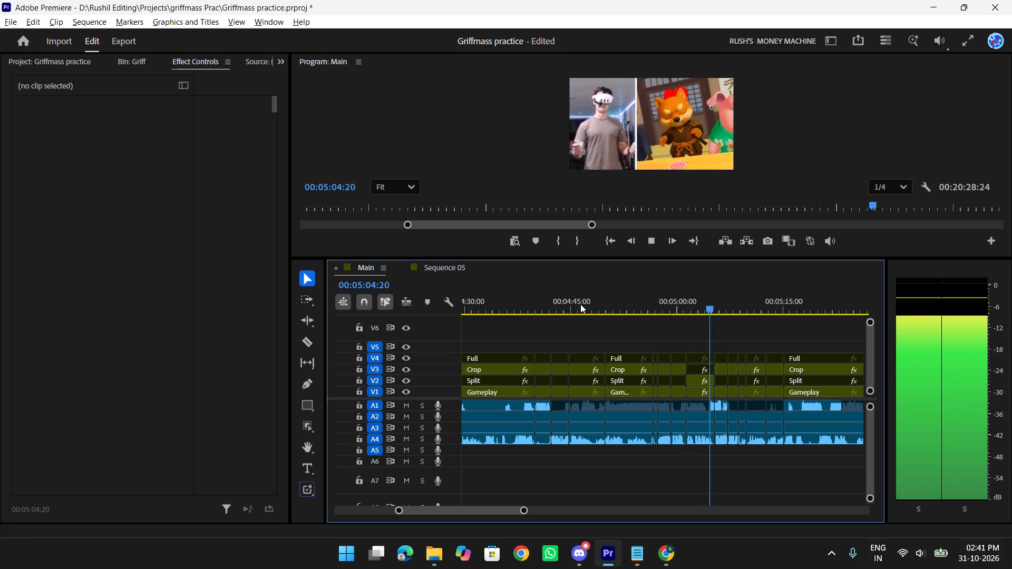
{"action": "scroll", "coordinate": [580, 304], "scroll_direction": "down", "scroll_amount": 2}
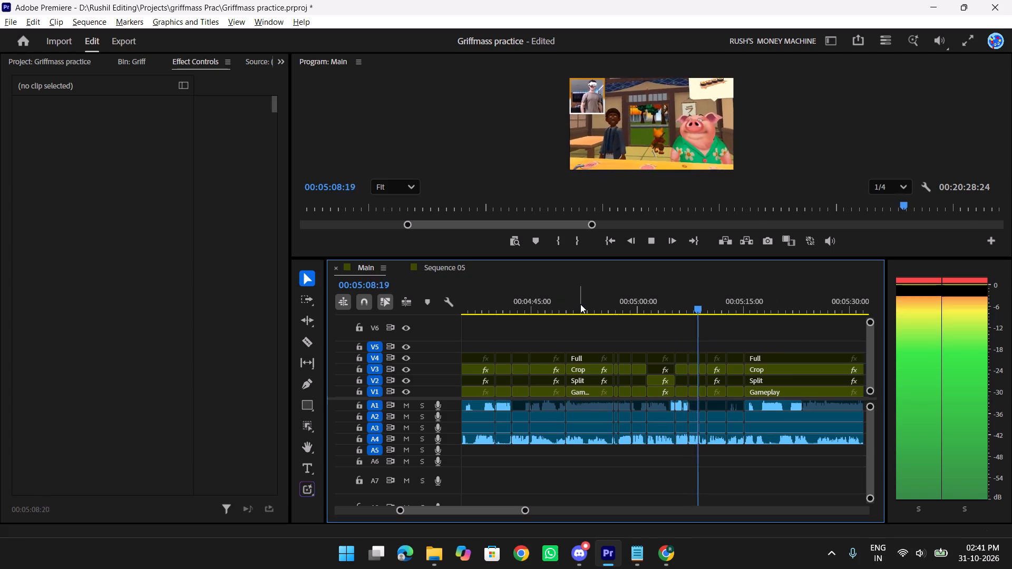
{"action": "scroll", "coordinate": [580, 304], "scroll_direction": "down", "scroll_amount": 2}
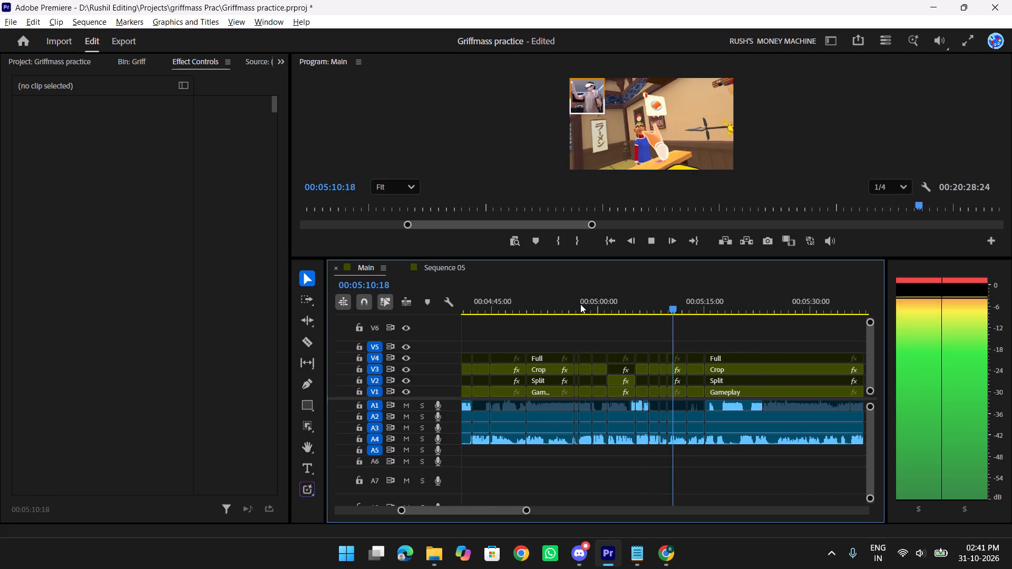
{"action": "key", "text": "space"}
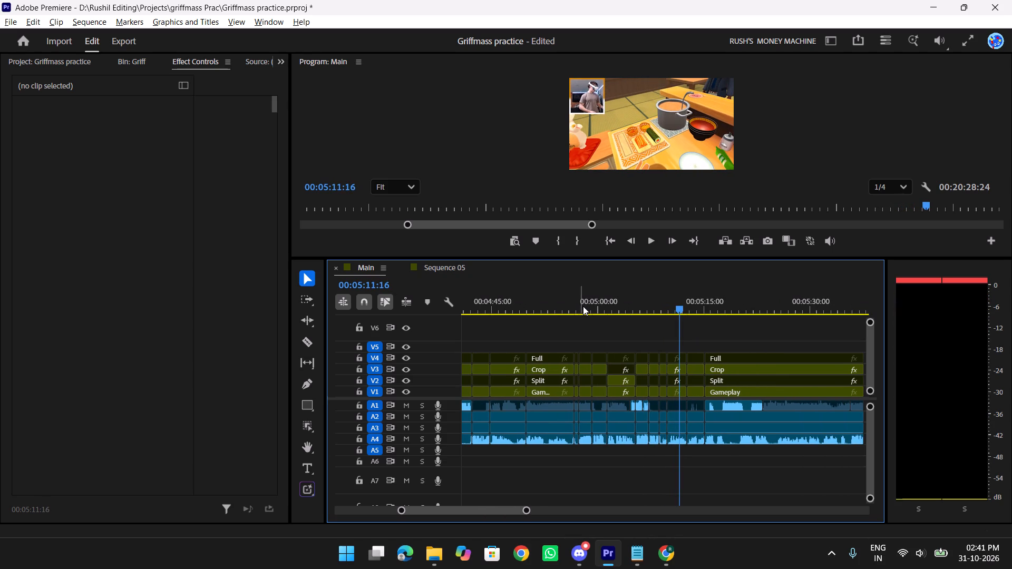
Replay the footage from about 00:05:08 to recheck the cuts, skipping ahead to continue playback from about 00:05:14.
{"action": "scroll", "coordinate": [611, 309], "scroll_direction": "down", "scroll_amount": 4}
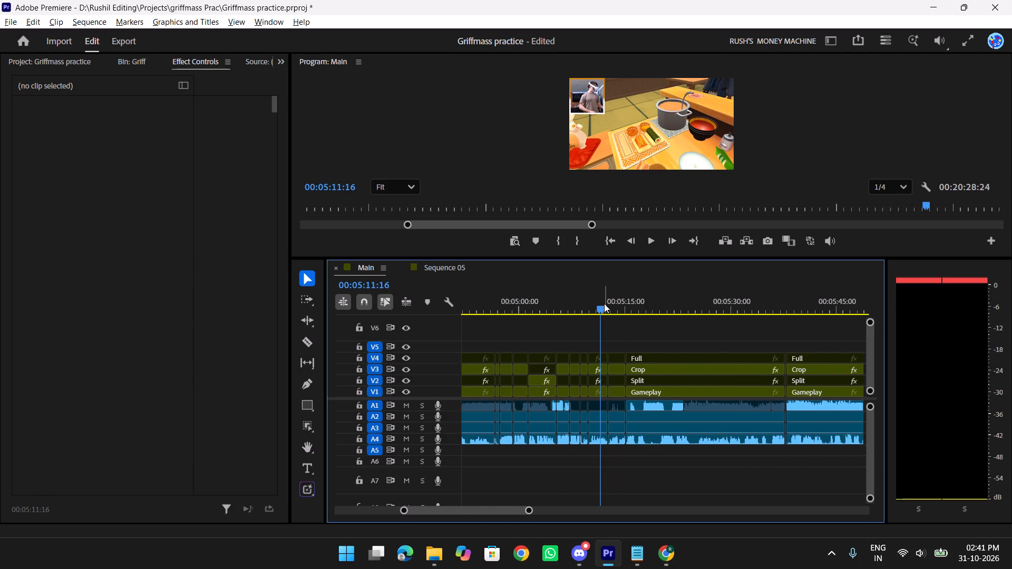
{"action": "left_click_drag", "start_coordinate": [601, 304], "coordinate": [578, 305]}
{"action": "key", "text": "space"}
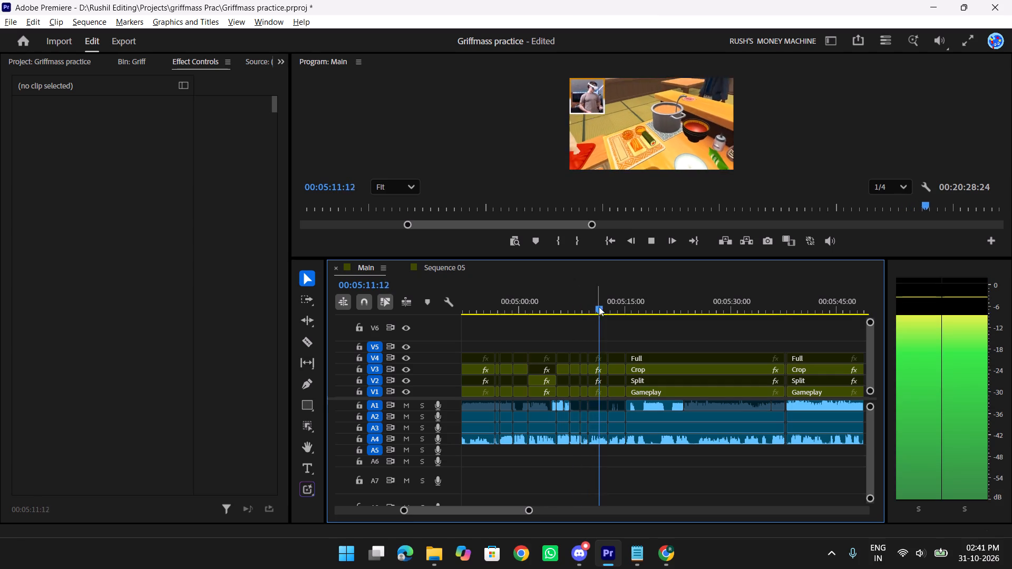
{"action": "left_click_drag", "start_coordinate": [600, 306], "coordinate": [618, 306]}
{"action": "key", "text": "space"}
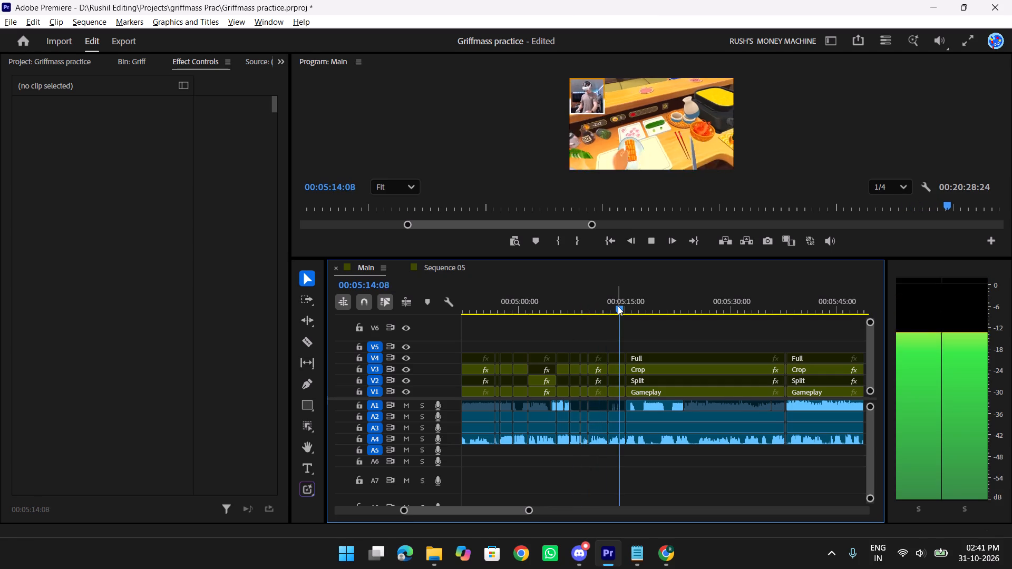
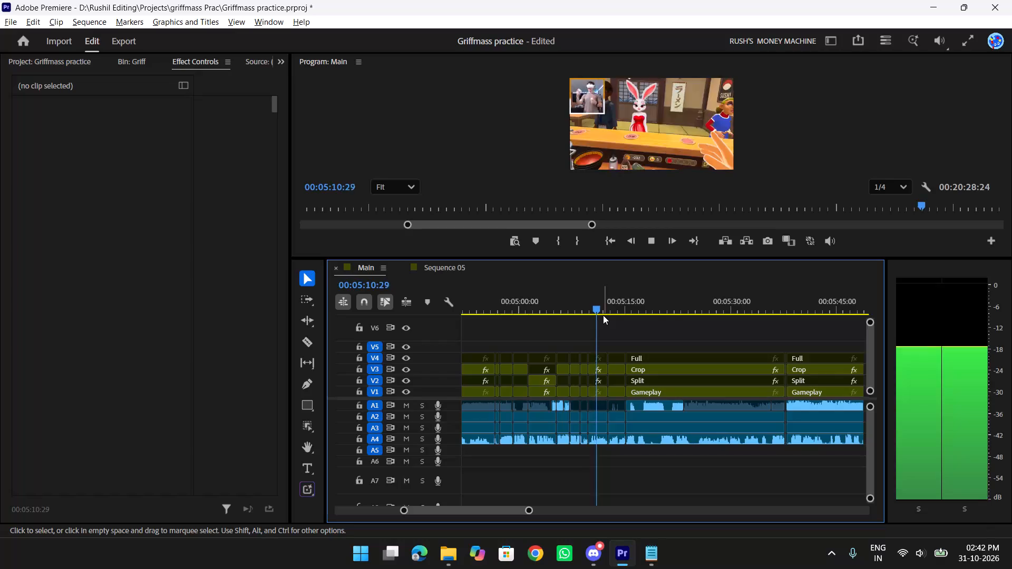
Skim the Main sequence from about 00:05:12 to 00:05:43, playing short stretches and skipping ahead to look for slow sections.
{"action": "scroll", "coordinate": [601, 315], "scroll_direction": "down", "scroll_amount": 1}
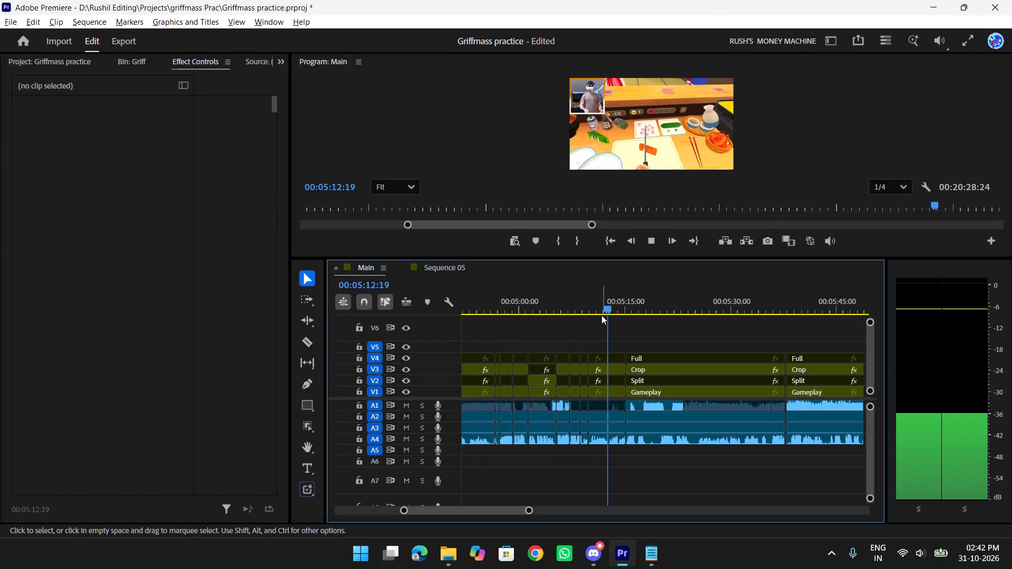
{"action": "left_click_drag", "start_coordinate": [599, 307], "coordinate": [650, 316]}
{"action": "key", "text": "space"}
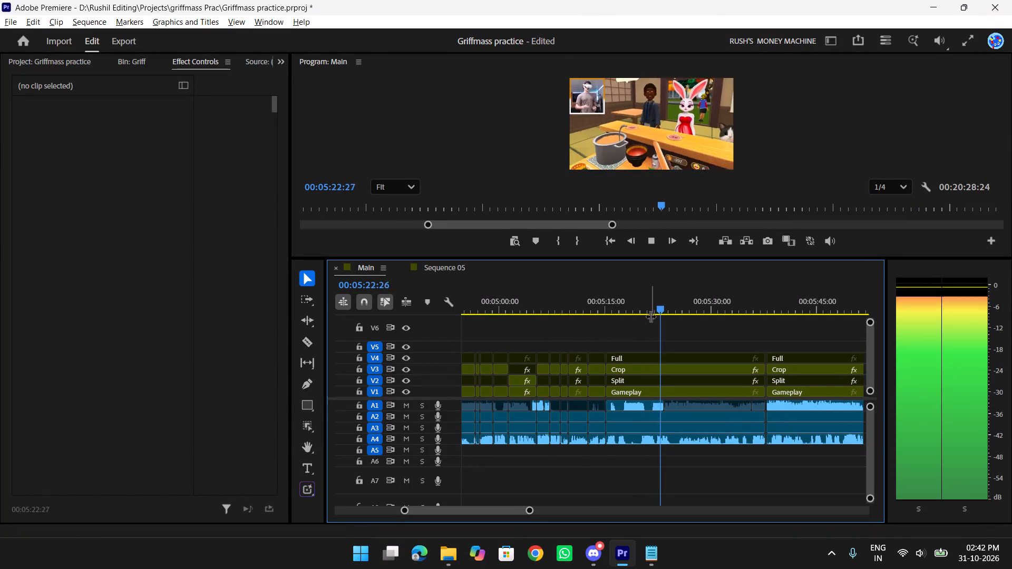
{"action": "scroll", "coordinate": [650, 316], "scroll_direction": "down", "scroll_amount": 3}
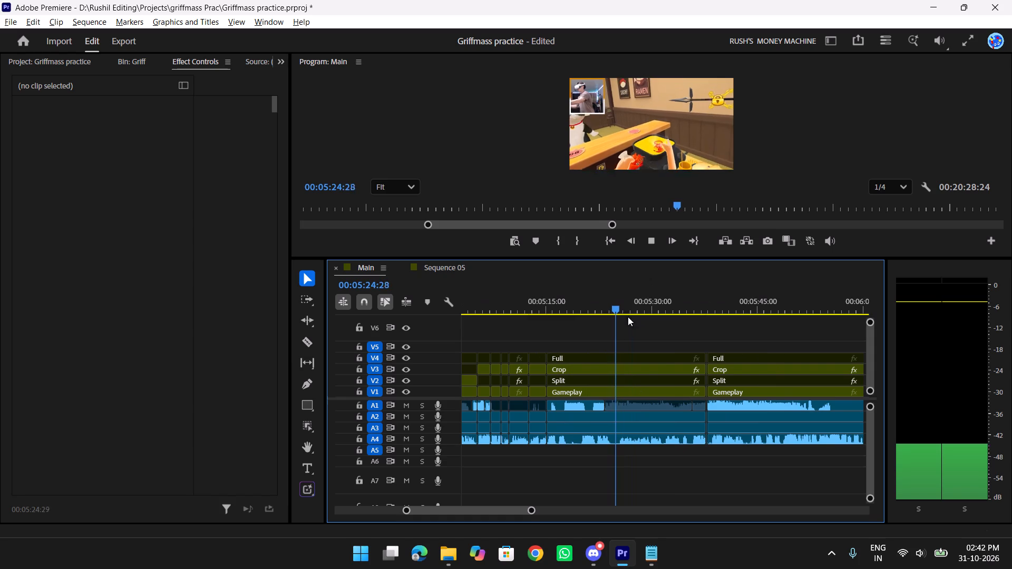
{"action": "left_click_drag", "start_coordinate": [615, 297], "coordinate": [663, 297]}
{"action": "key", "text": "space"}
{"action": "left_click_drag", "start_coordinate": [661, 298], "coordinate": [696, 298]}
{"action": "key", "text": "space"}
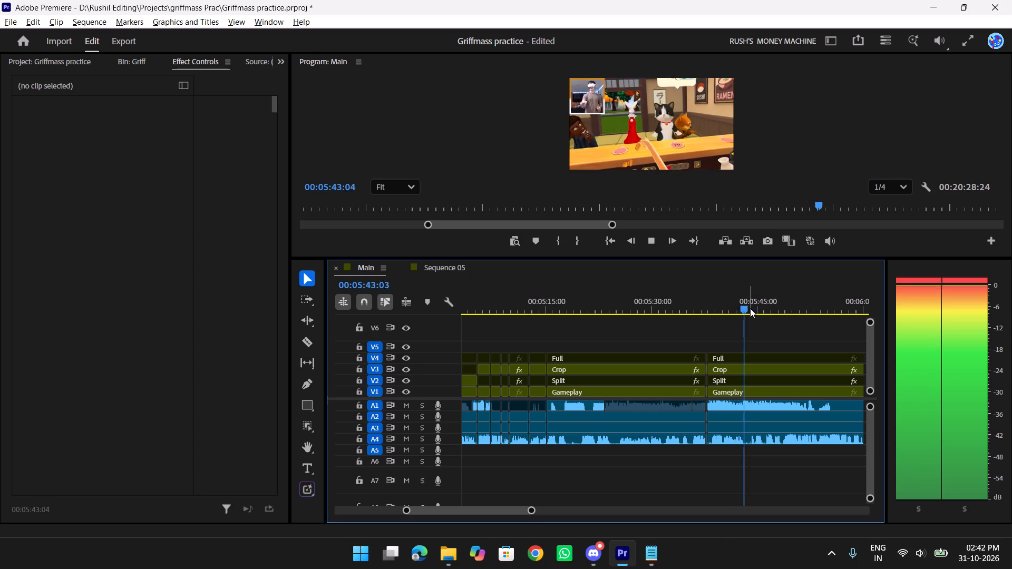
Replay the long gameplay clip from its start at about 00:05:15, skipping ahead to check its end and the following clip.
{"action": "left_click_drag", "start_coordinate": [747, 302], "coordinate": [513, 348]}
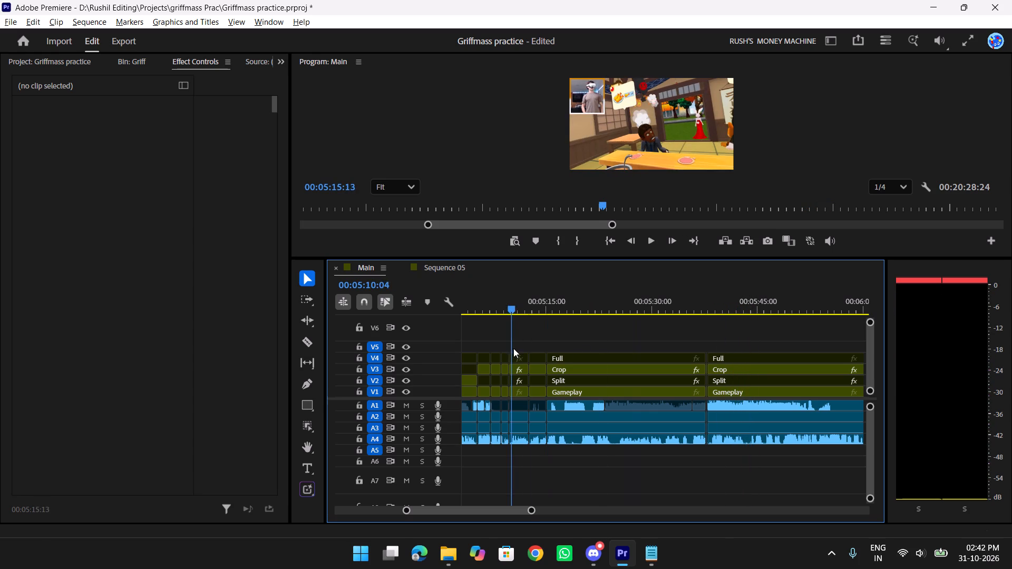
{"action": "left_click_drag", "start_coordinate": [513, 348], "coordinate": [549, 347]}
{"action": "key", "text": "space"}
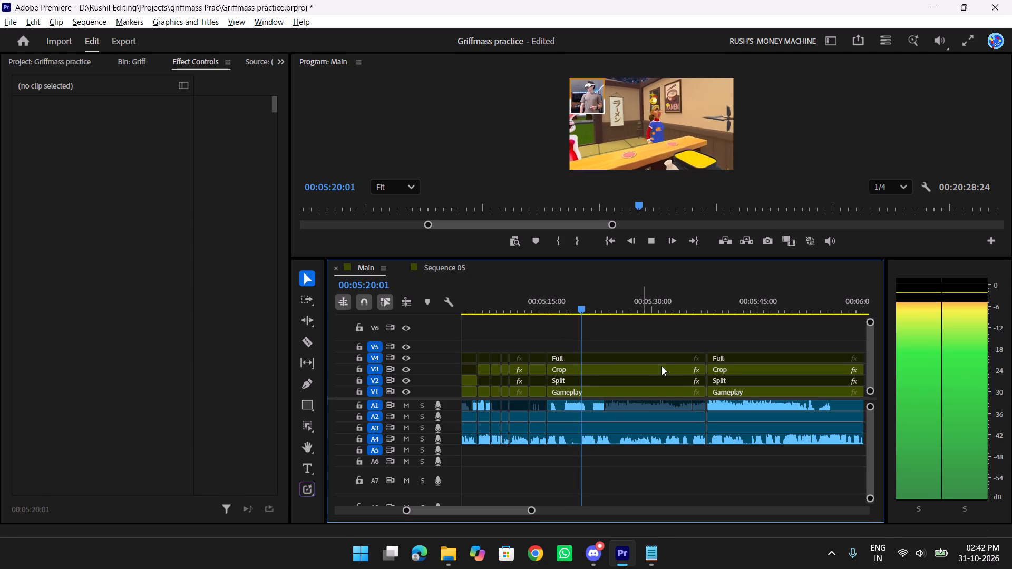
{"action": "left_click_drag", "start_coordinate": [614, 307], "coordinate": [694, 308]}
{"action": "key", "text": "space"}
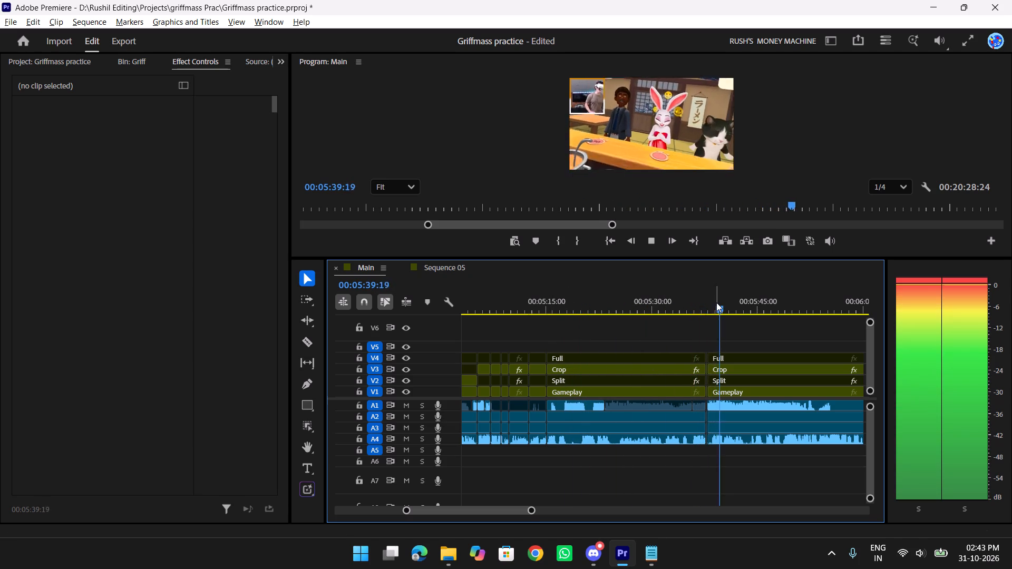
Recheck the footage from about 00:05:24, and replay the clip from about 00:05:15, pausing and resuming around 00:05:22.
{"action": "left_click_drag", "start_coordinate": [716, 302], "coordinate": [612, 301]}
{"action": "key", "text": "space"}
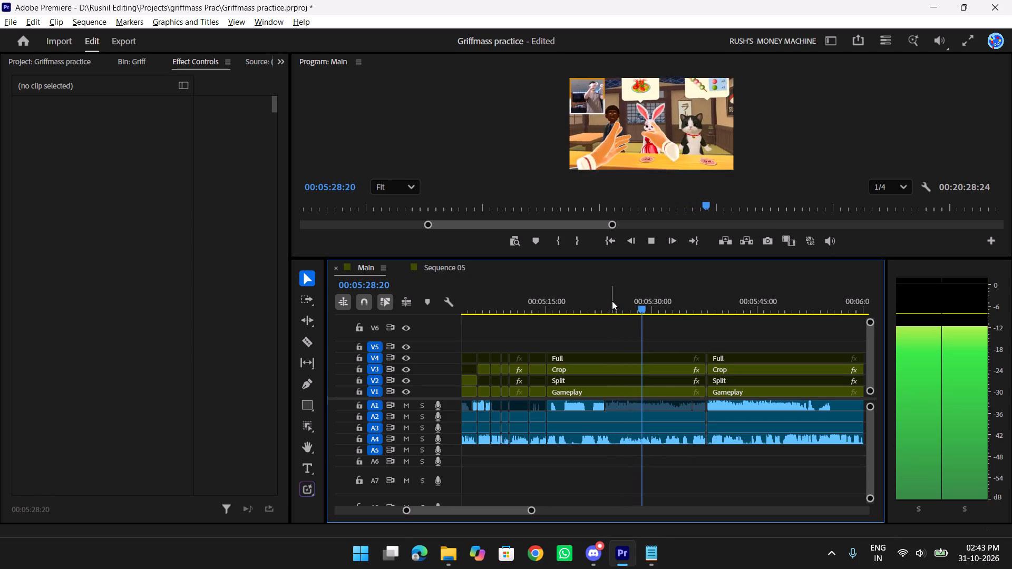
{"action": "left_click_drag", "start_coordinate": [641, 305], "coordinate": [617, 309]}
{"action": "key", "text": "space"}
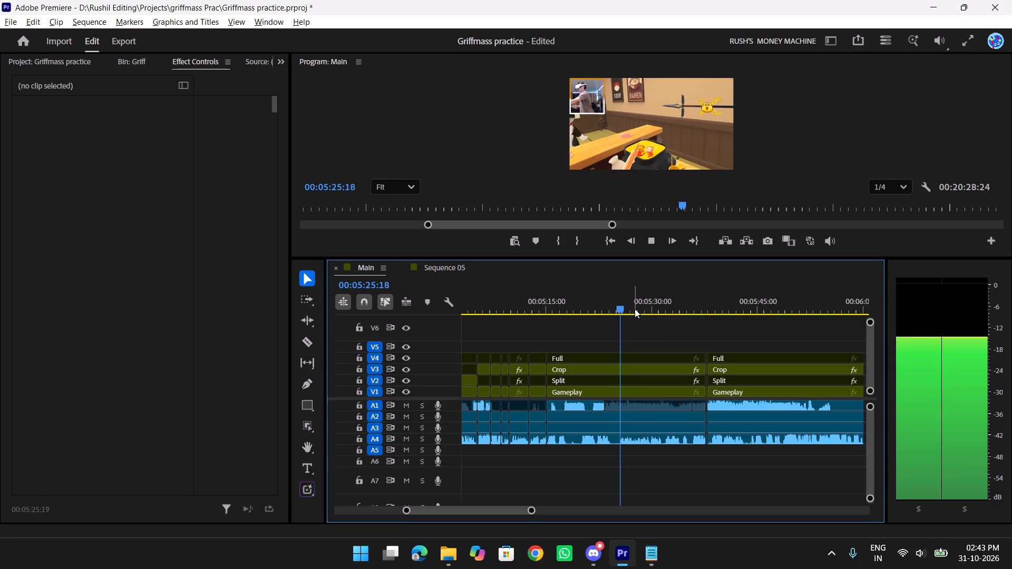
{"action": "left_click_drag", "start_coordinate": [628, 307], "coordinate": [551, 309]}
{"action": "key", "text": "space"}
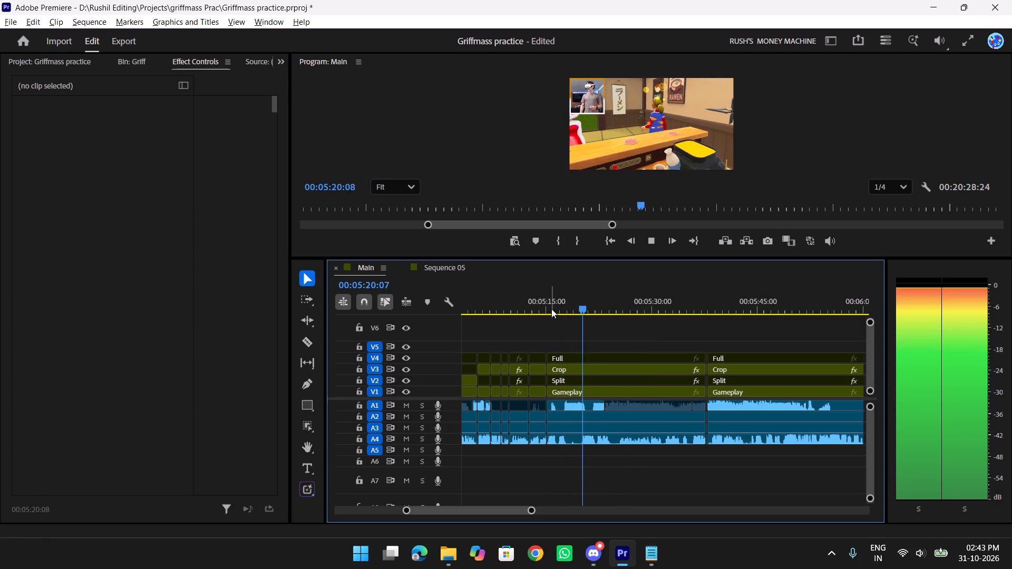
{"action": "key", "text": "space"}
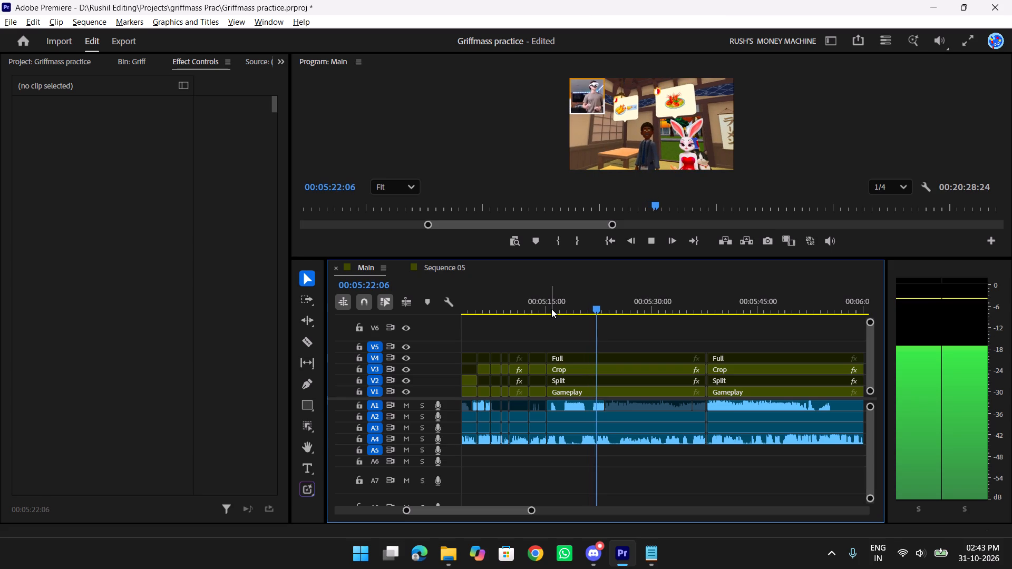
{"action": "key", "text": "space"}
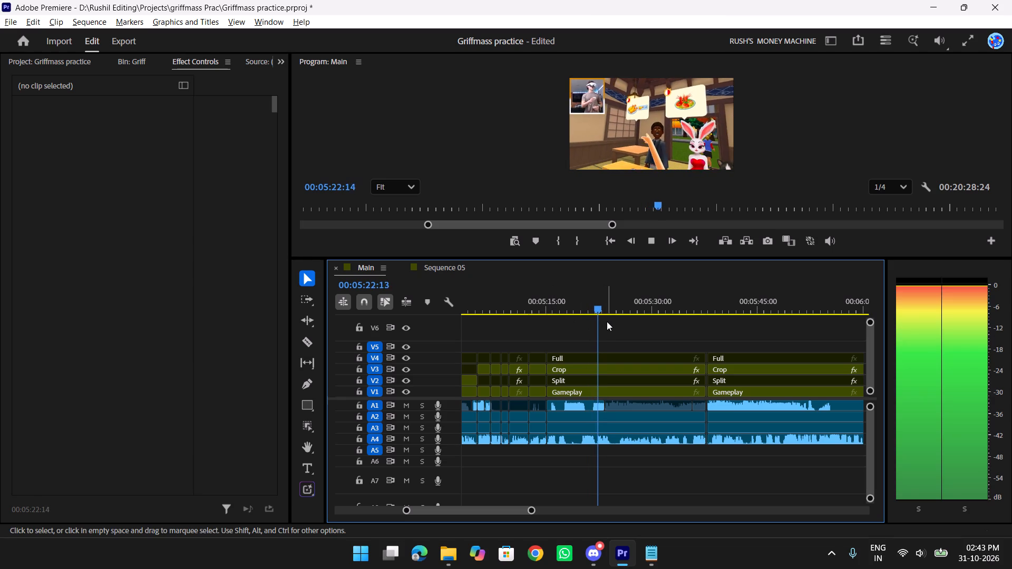
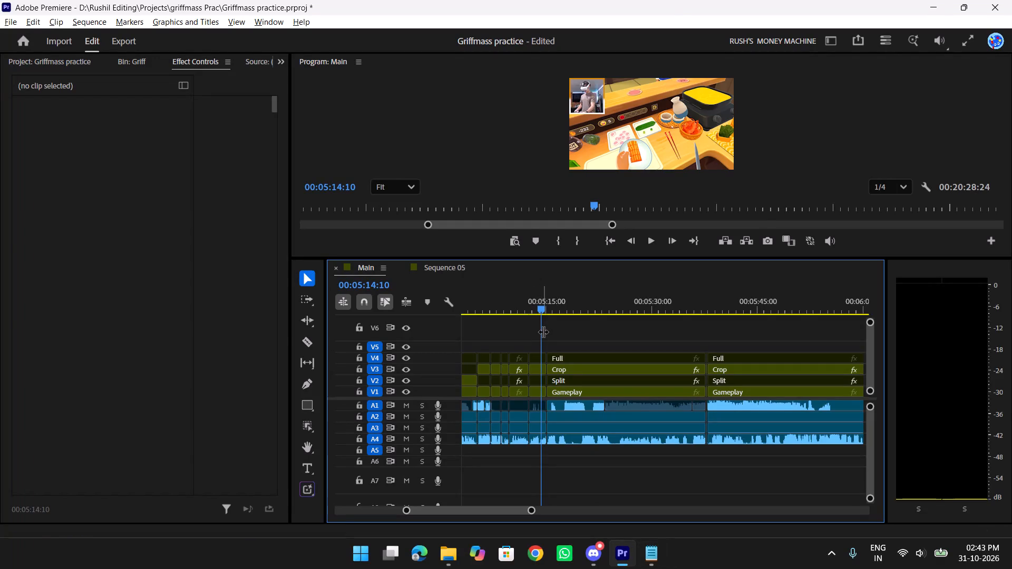
Play the long gameplay clip from about 00:05:14, pausing and skipping ahead to check it up to about 00:05:35.
{"action": "key", "text": "space"}
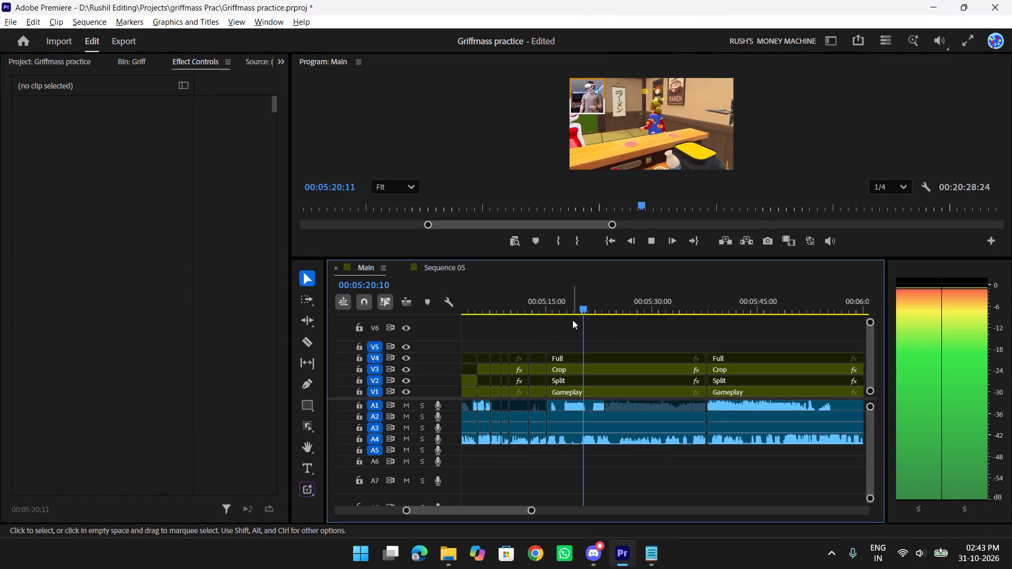
{"action": "key", "text": "space"}
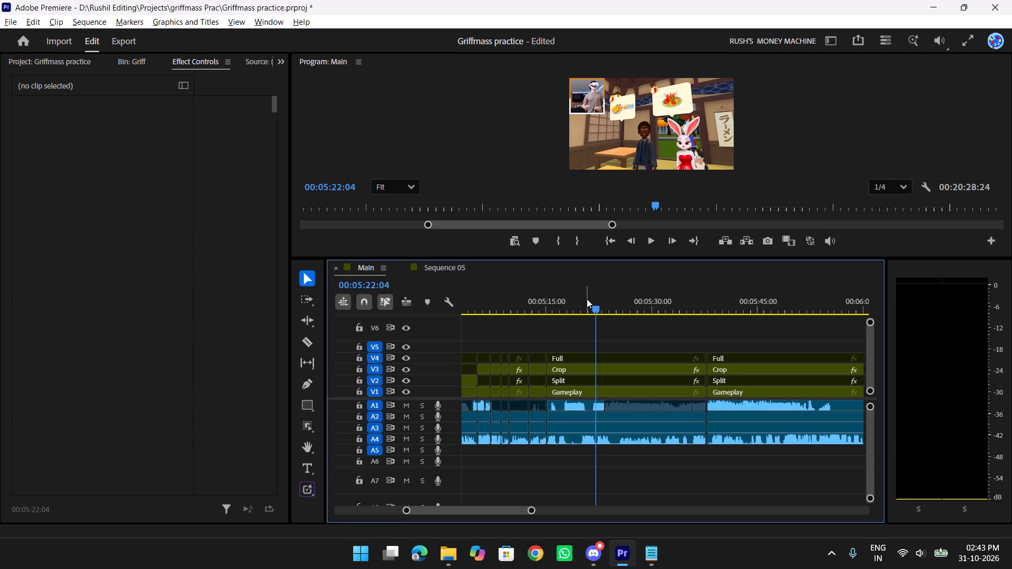
{"action": "key", "text": "space"}
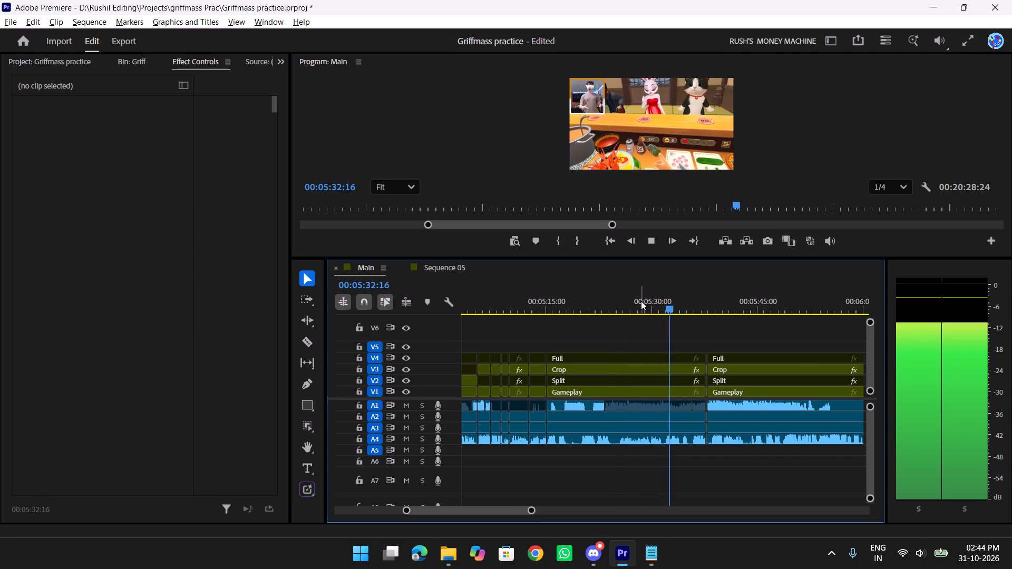
{"action": "scroll", "coordinate": [641, 301], "scroll_direction": "down", "scroll_amount": 3}
{"action": "left_click_drag", "start_coordinate": [614, 303], "coordinate": [632, 306]}
{"action": "key", "text": "space"}
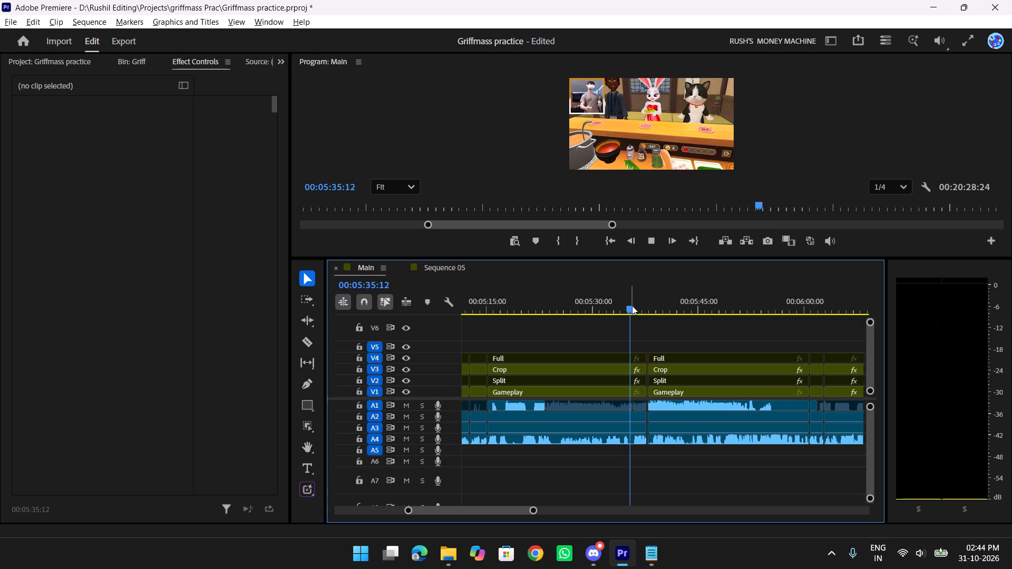
Skim the next clips from about 00:05:43, skipping ahead, and watch the kitchen fire section through to about 00:06:30.
{"action": "scroll", "coordinate": [632, 306], "scroll_direction": "down", "scroll_amount": 4}
{"action": "left_click_drag", "start_coordinate": [567, 307], "coordinate": [644, 313]}
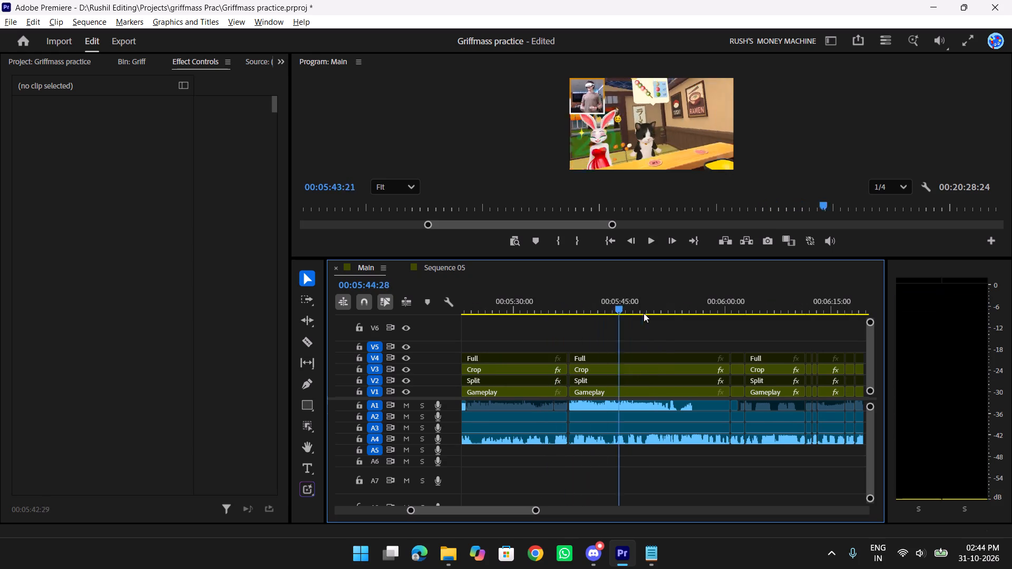
{"action": "left_click_drag", "start_coordinate": [644, 313], "coordinate": [670, 314]}
{"action": "key", "text": "space"}
{"action": "scroll", "coordinate": [670, 314], "scroll_direction": "down", "scroll_amount": 3}
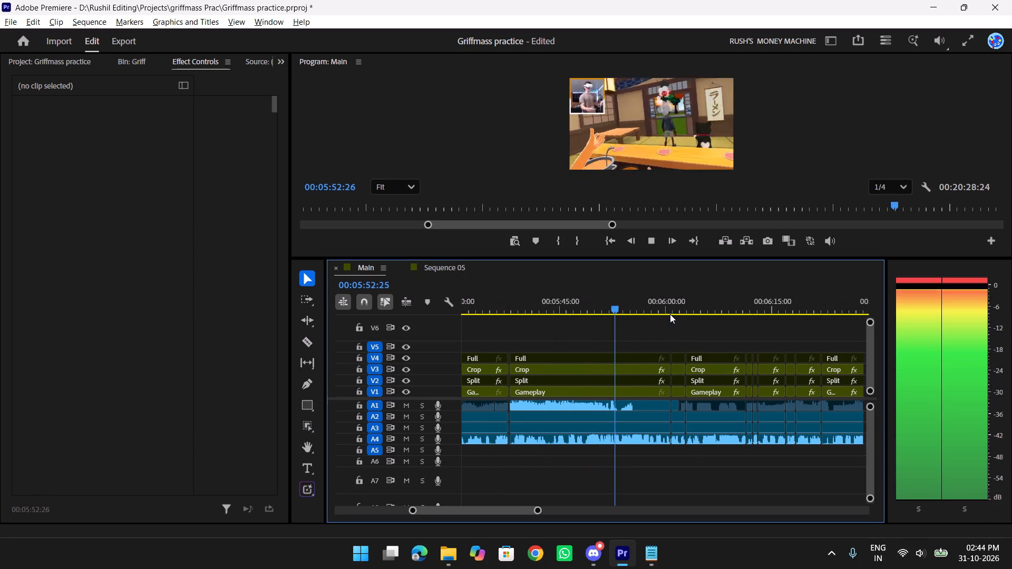
{"action": "left_click_drag", "start_coordinate": [629, 305], "coordinate": [664, 309]}
{"action": "key", "text": "space"}
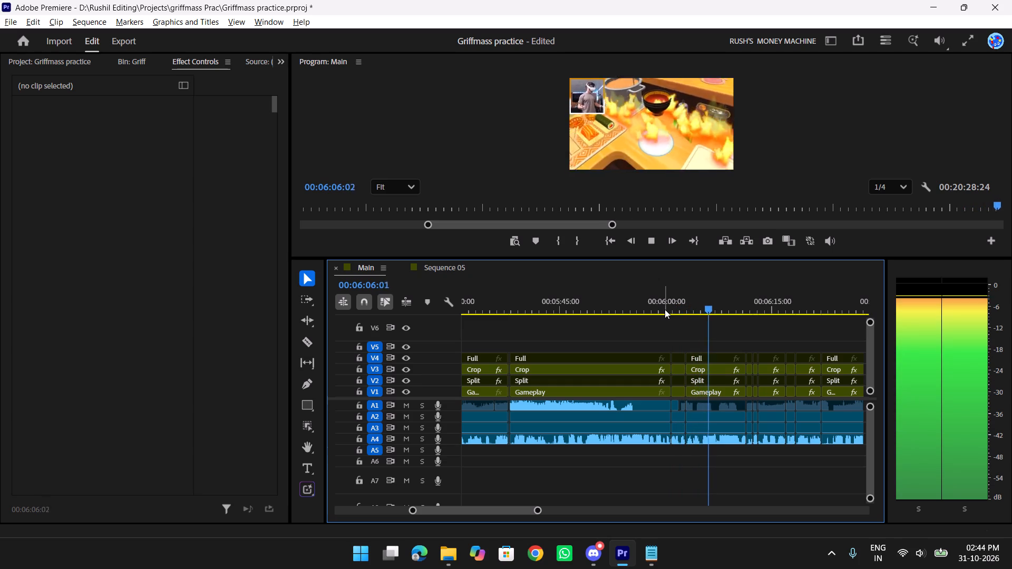
{"action": "scroll", "coordinate": [665, 309], "scroll_direction": "down", "scroll_amount": 3}
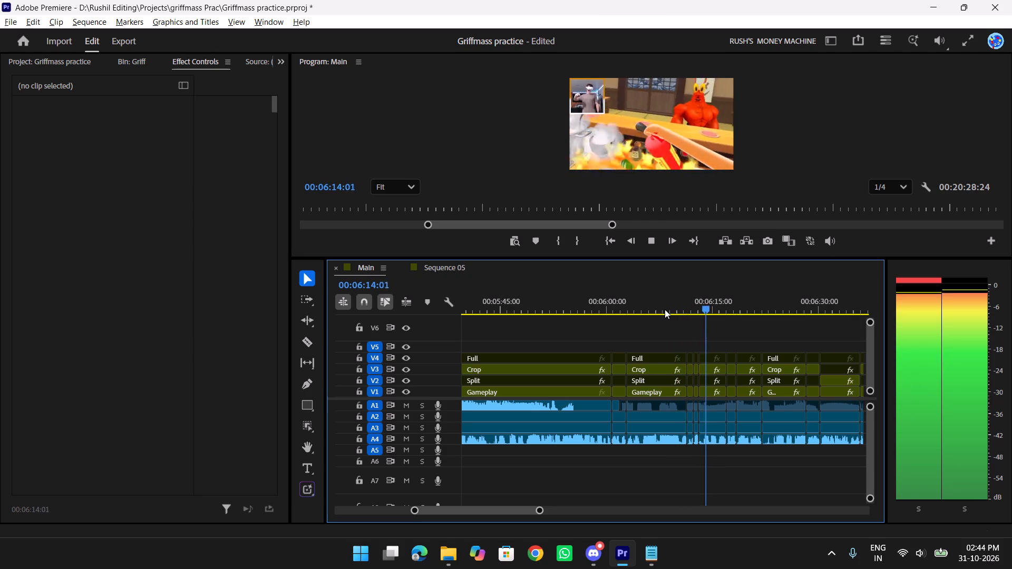
{"action": "scroll", "coordinate": [665, 309], "scroll_direction": "down", "scroll_amount": 2}
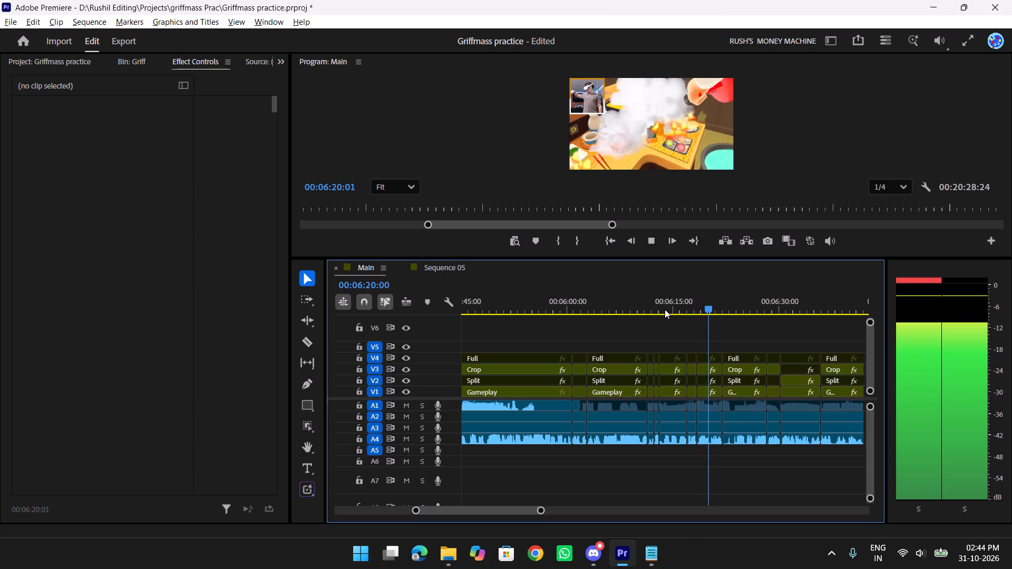
{"action": "scroll", "coordinate": [665, 309], "scroll_direction": "down", "scroll_amount": 2}
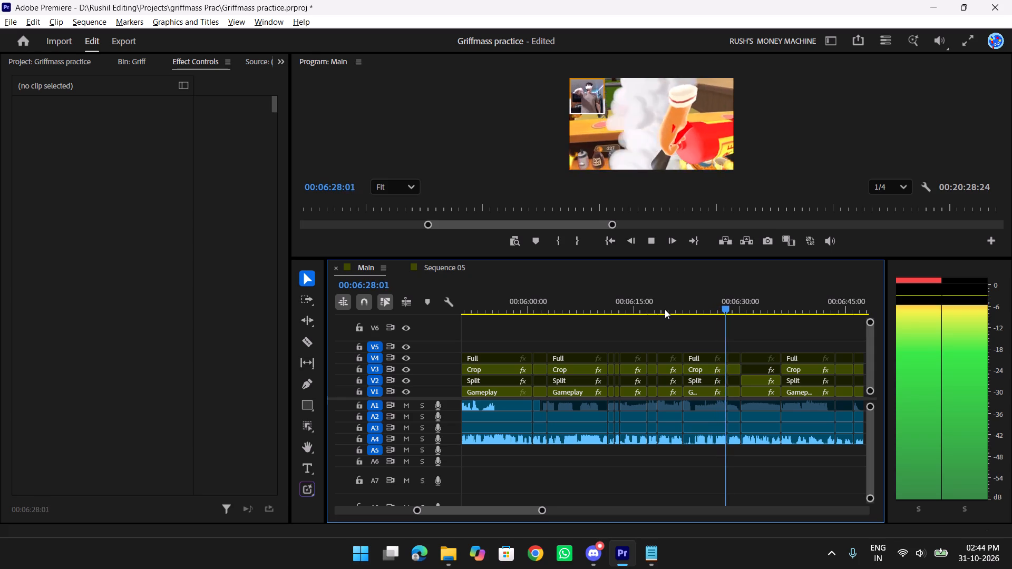
{"action": "key", "text": "space"}
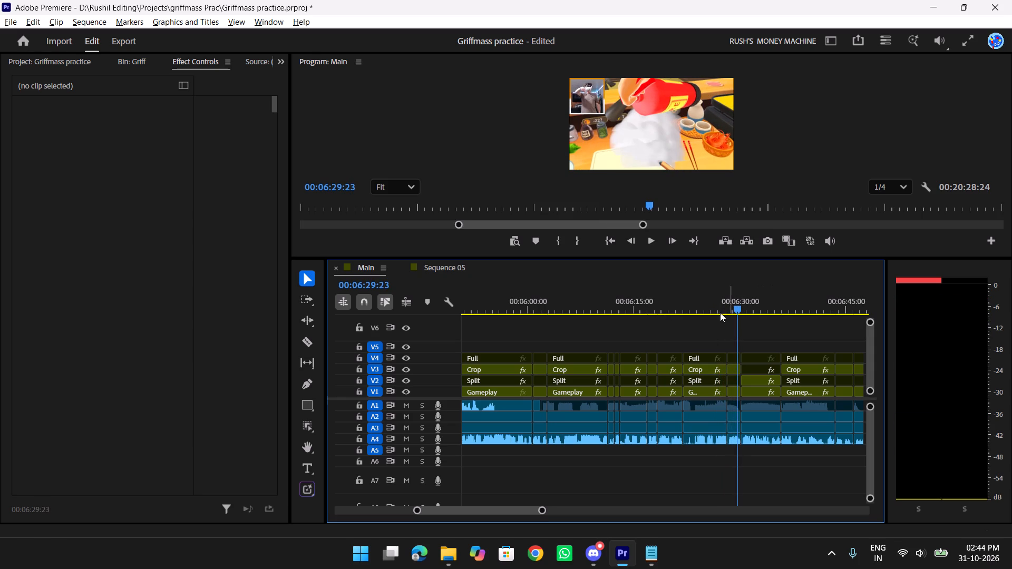
Replay the fire-extinguisher section, and shift all clips from about 00:06:22 onward later by 00:00:02:15 to open a gap.
{"action": "left_click_drag", "start_coordinate": [732, 303], "coordinate": [648, 303]}
{"action": "key", "text": "space"}
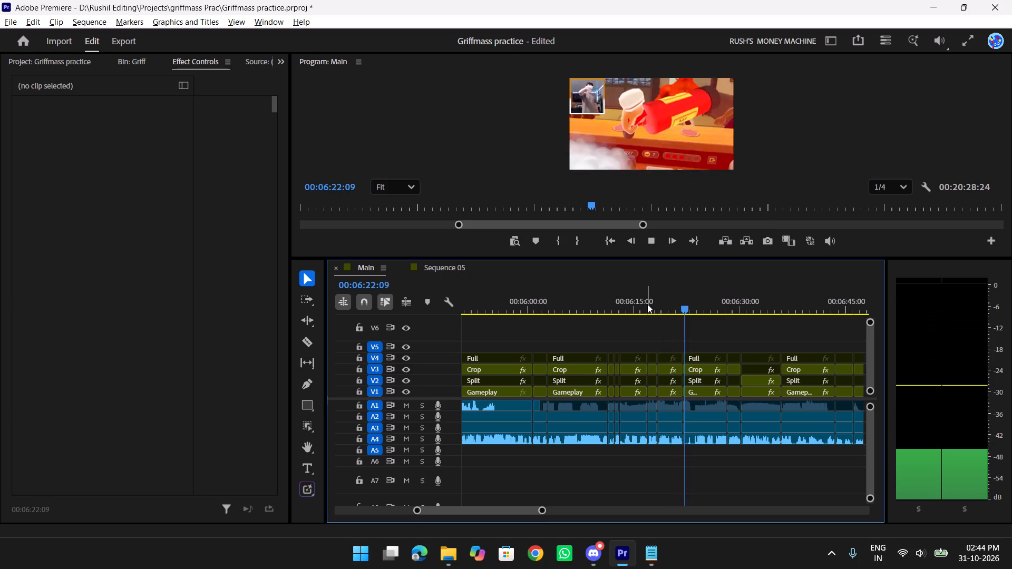
{"action": "key", "text": "space"}
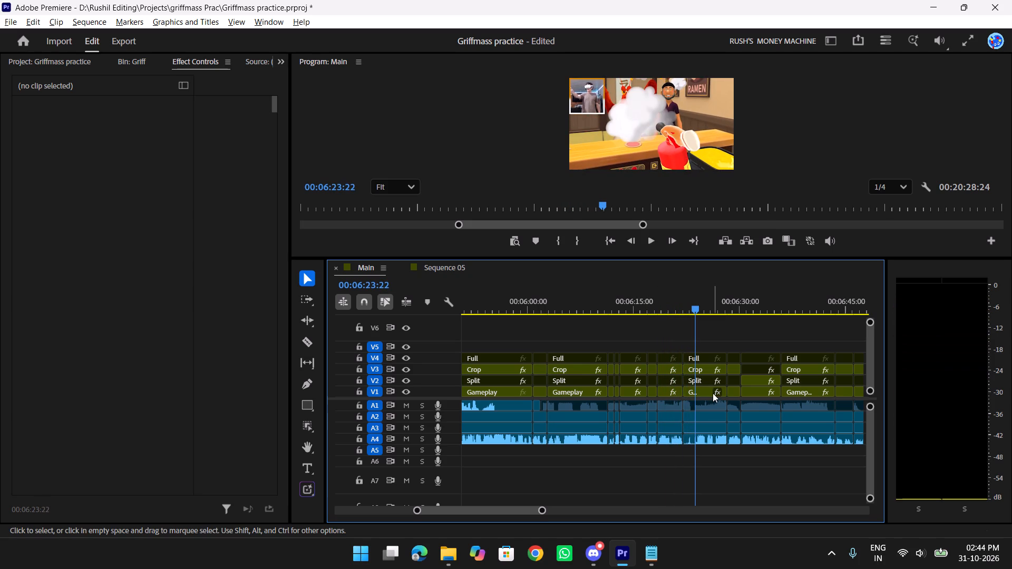
{"action": "key", "text": "a"}
{"action": "left_click_drag", "start_coordinate": [710, 385], "coordinate": [726, 386]}
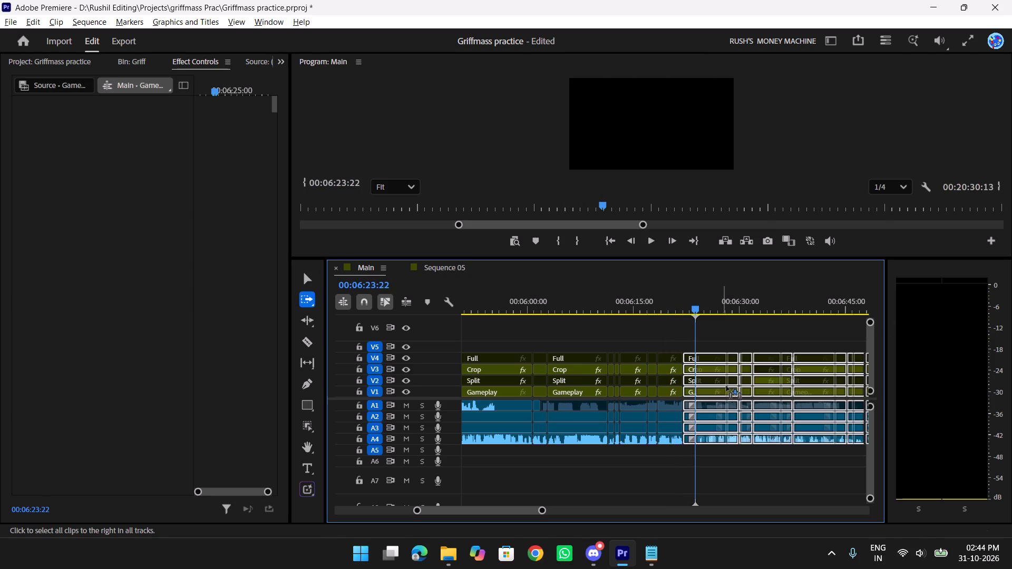
{"action": "left_click_drag", "start_coordinate": [726, 386], "coordinate": [728, 387]}
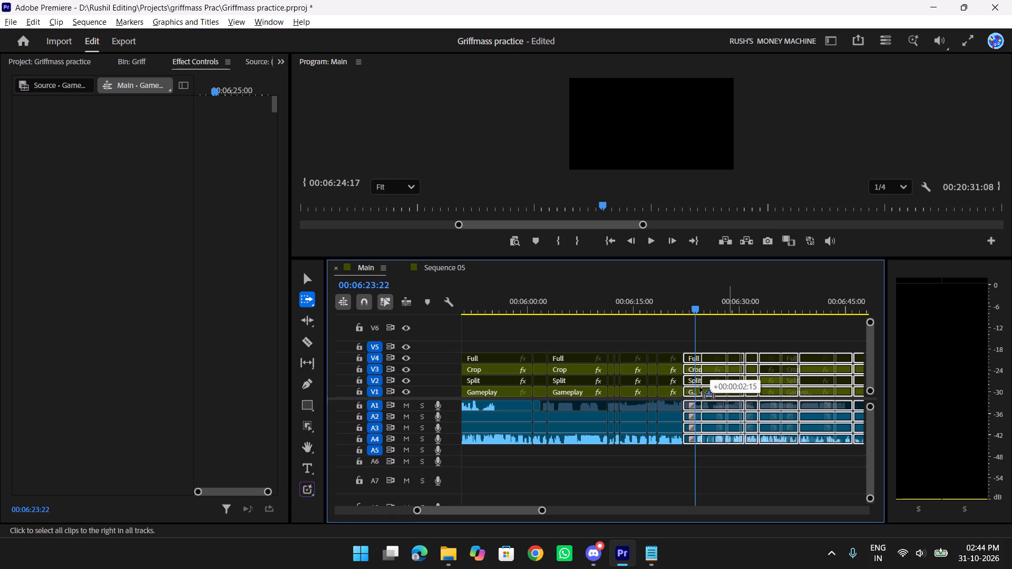
{"action": "key", "text": "v"}
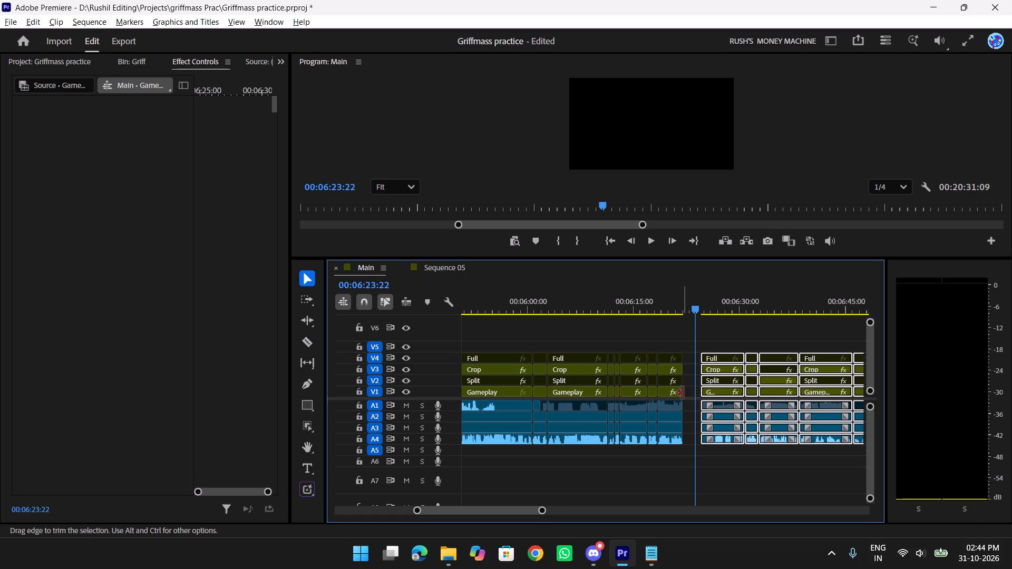
Extend the end of the clip before the gap, on all its video and audio tracks, to 00:06:23:22.
{"action": "left_click_drag", "start_coordinate": [667, 333], "coordinate": [667, 462]}
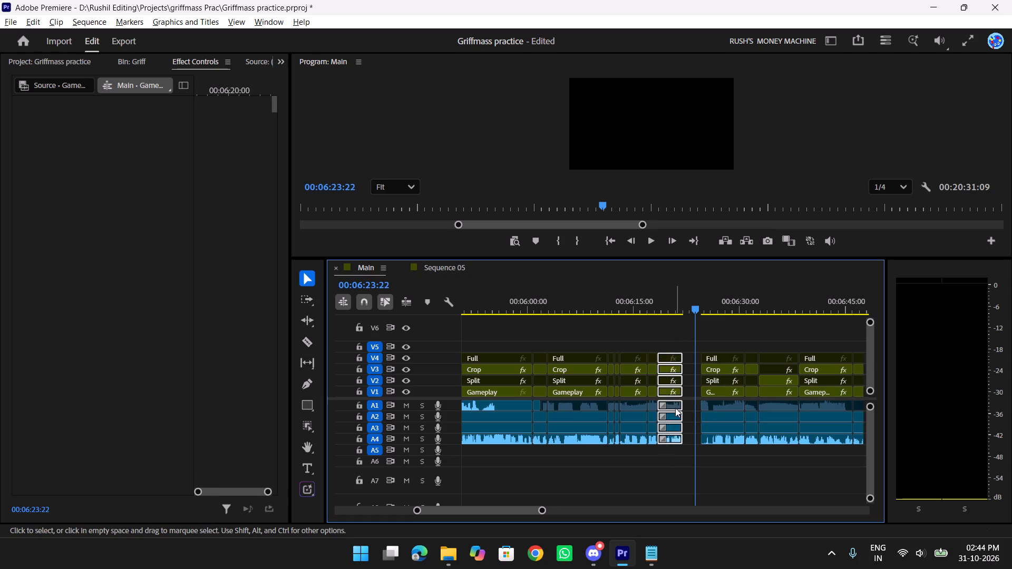
{"action": "left_click_drag", "start_coordinate": [682, 390], "coordinate": [691, 395]}
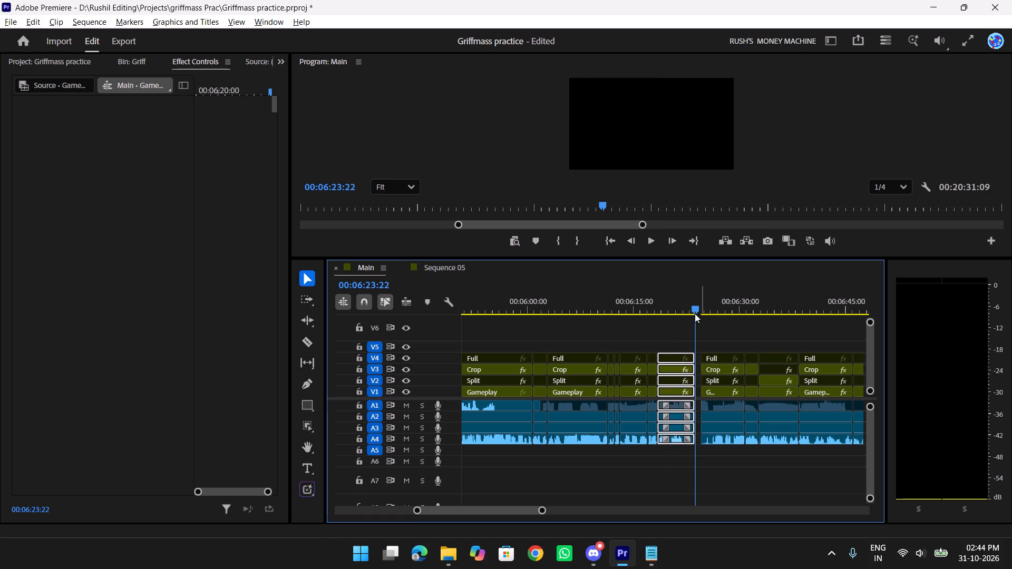
Replay the extended clip and ripple-trim its end back to 00:06:22:24 on all tracks.
{"action": "left_click_drag", "start_coordinate": [692, 313], "coordinate": [609, 316]}
{"action": "left_click_drag", "start_coordinate": [643, 304], "coordinate": [657, 305]}
{"action": "key", "text": "space"}
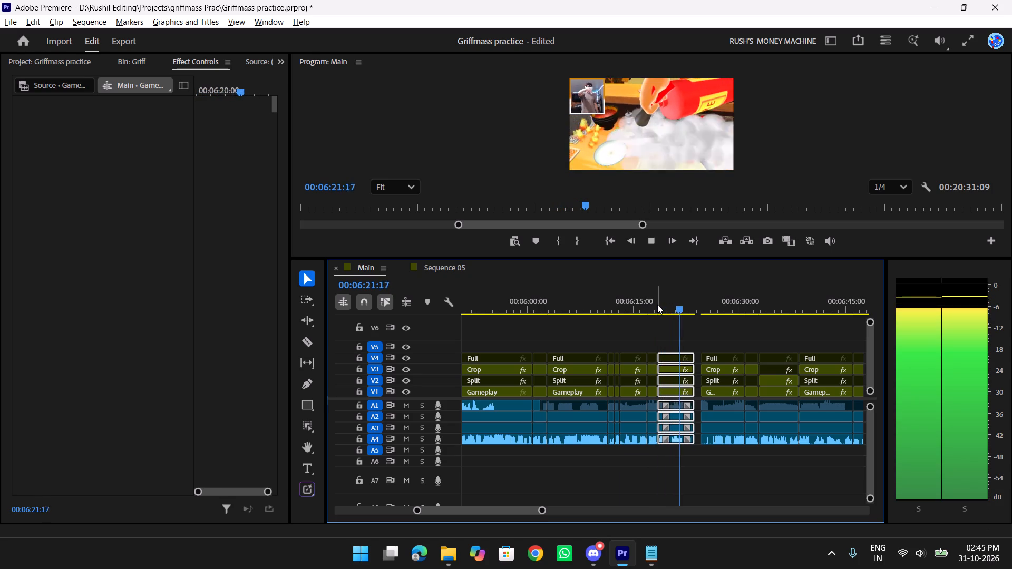
{"action": "key", "text": "space"}
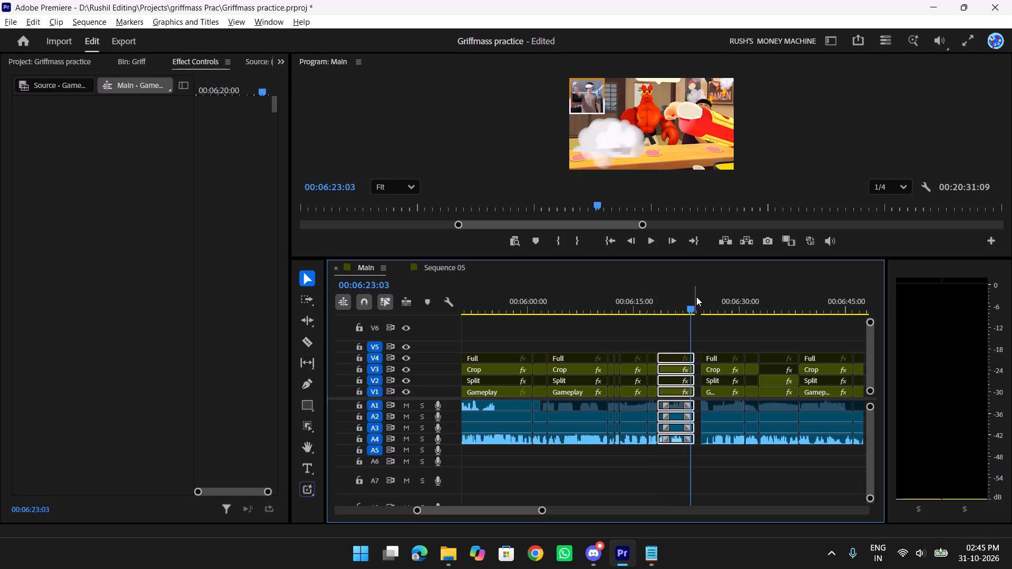
{"action": "left_click", "coordinate": [687, 306]}
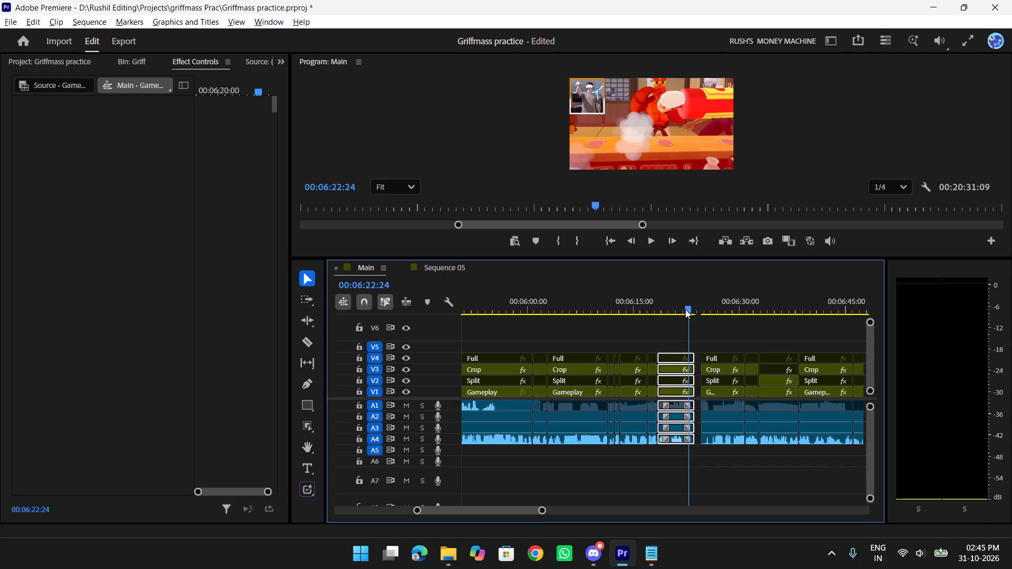
{"action": "key", "text": "e"}
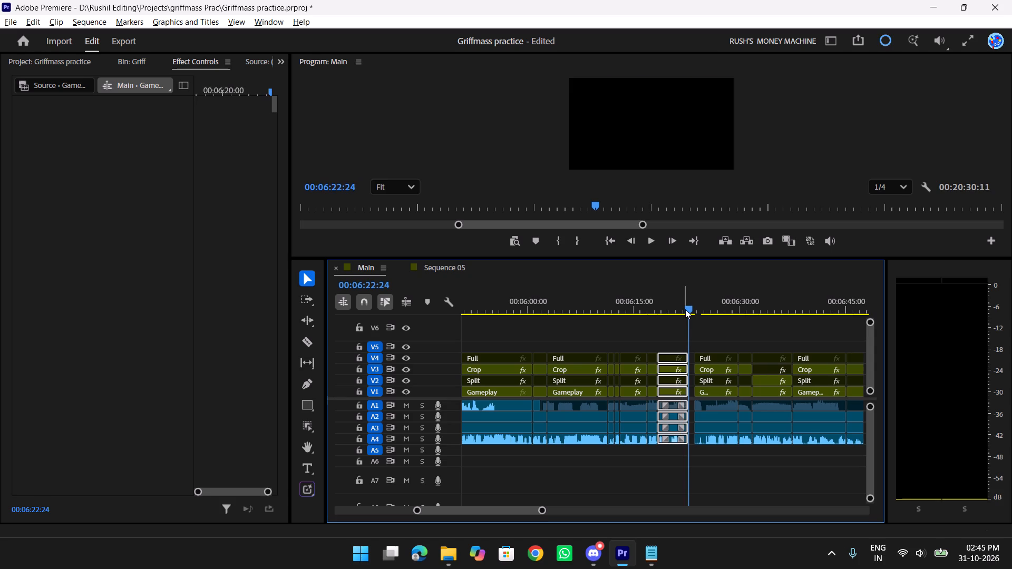
Replay the footage around the gap, skipping ahead to about 00:06:34, to compare the trimmed clip with the clips following it.
{"action": "left_click_drag", "start_coordinate": [682, 304], "coordinate": [640, 309]}
{"action": "key", "text": "space"}
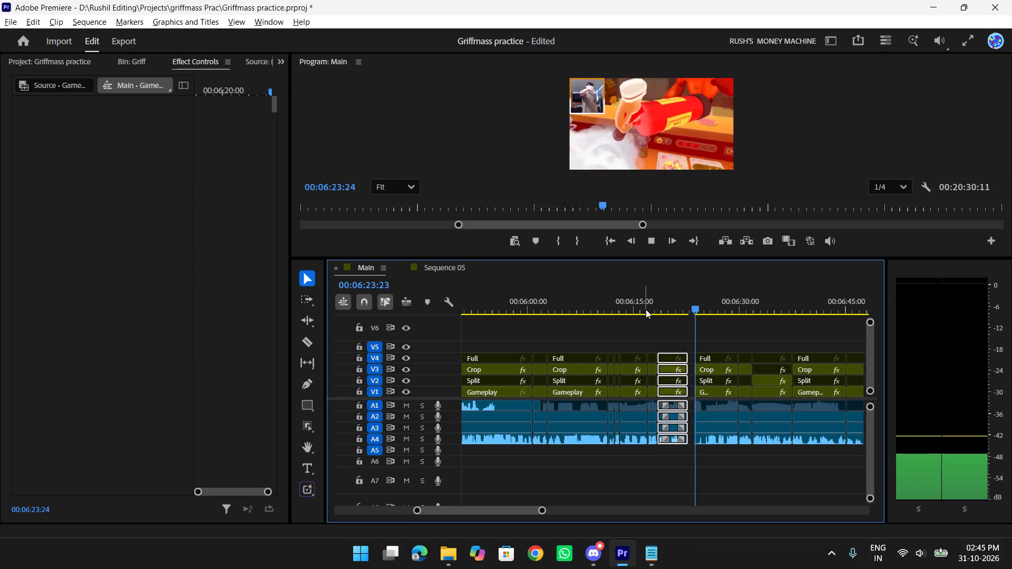
{"action": "key", "text": "space"}
{"action": "key", "text": "space"}
{"action": "scroll", "coordinate": [703, 302], "scroll_direction": "down", "scroll_amount": 1}
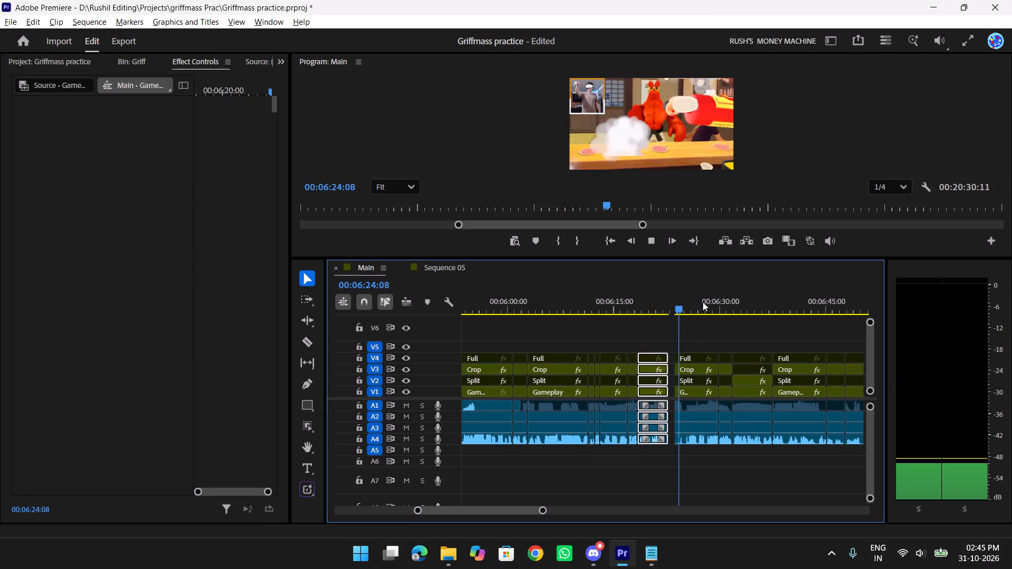
{"action": "left_click_drag", "start_coordinate": [686, 301], "coordinate": [716, 304]}
{"action": "key", "text": "space"}
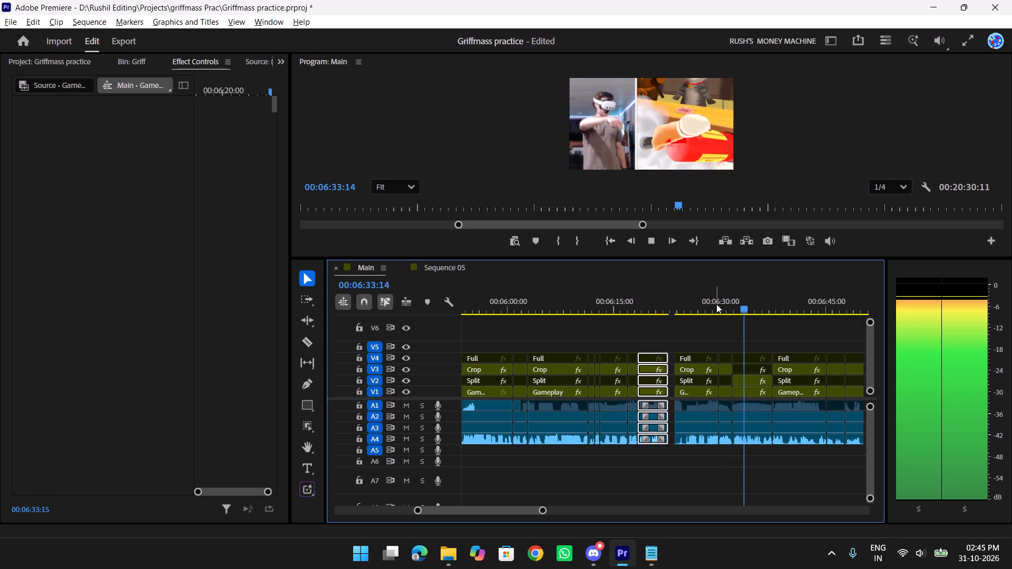
{"action": "key", "text": "space"}
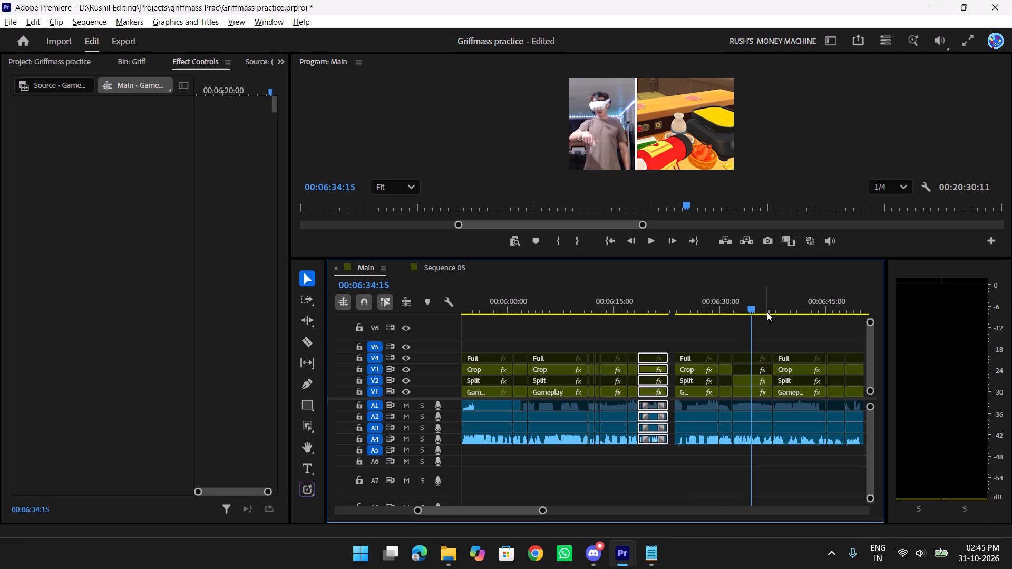
{"action": "left_click_drag", "start_coordinate": [747, 309], "coordinate": [649, 312]}
{"action": "key", "text": "space"}
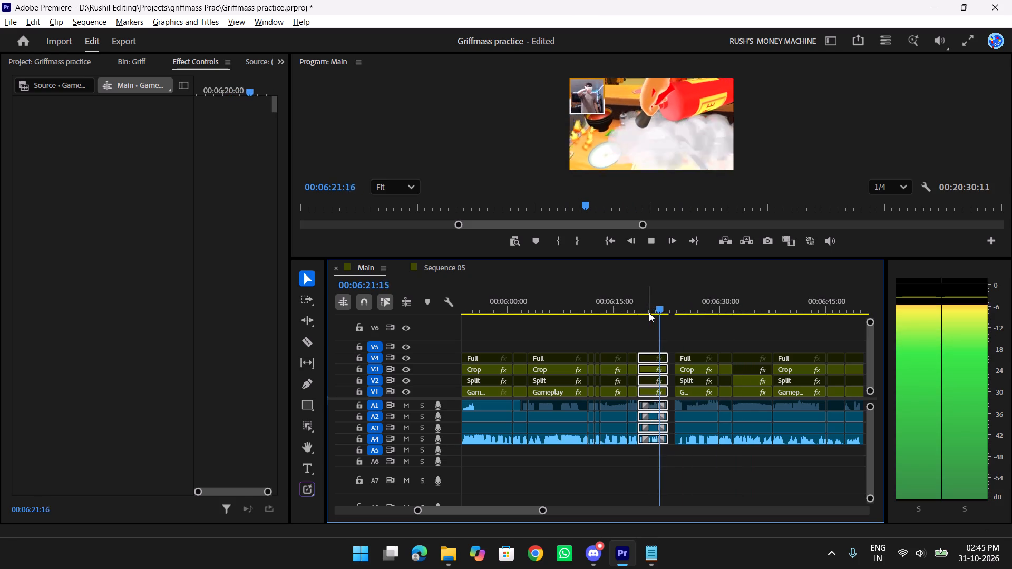
{"action": "key", "text": "space"}
Delete the clip right after the gap on all video and audio tracks, and close the resulting gap.
{"action": "left_click_drag", "start_coordinate": [697, 463], "coordinate": [692, 345]}
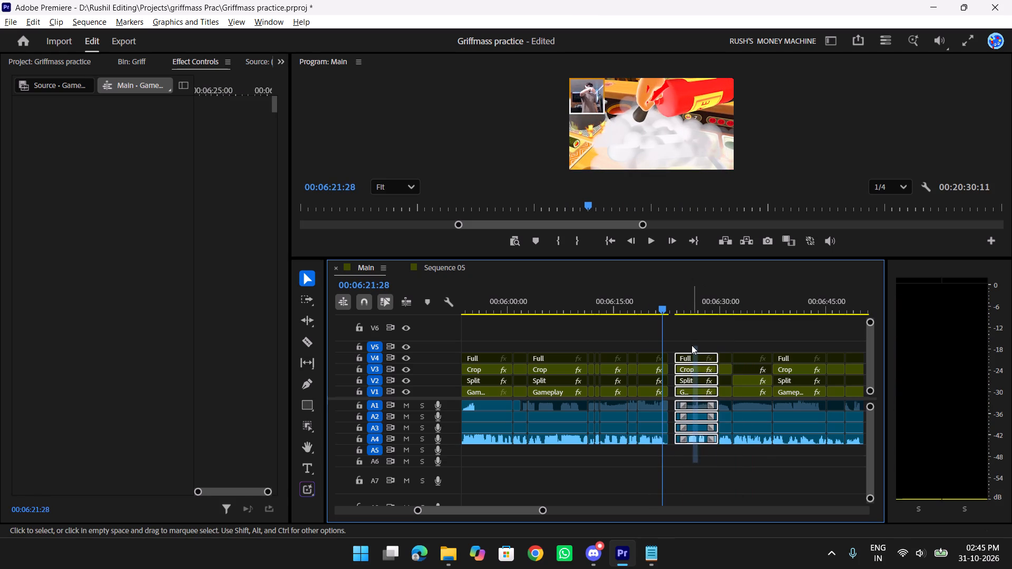
{"action": "key", "text": "Delete"}
{"action": "right_click", "coordinate": [688, 387]}
{"action": "left_click", "coordinate": [695, 397]}
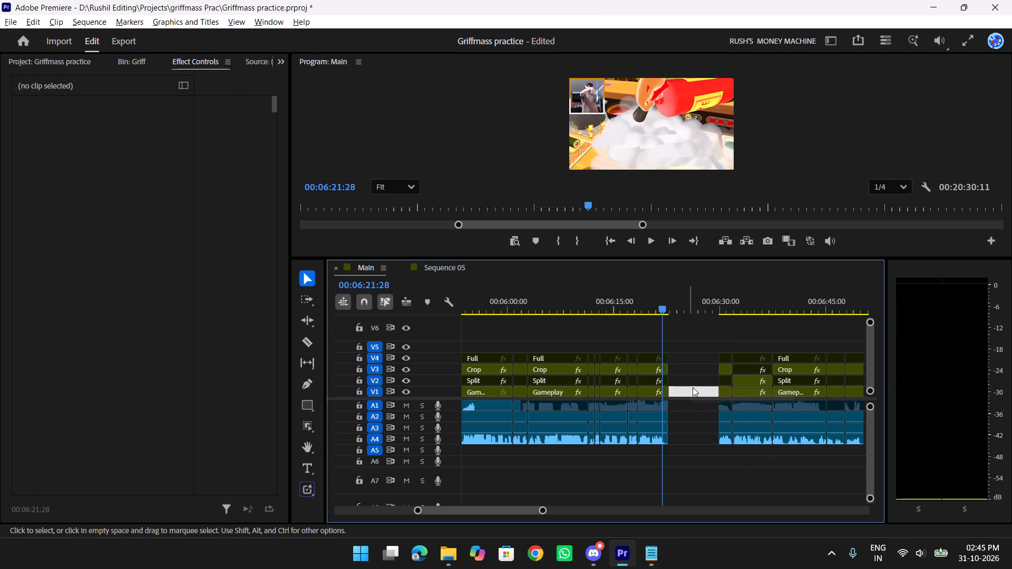
Replay the new join closely and ripple-trim the end of the fire-extinguisher clip to 00:06:22:11.
{"action": "left_click_drag", "start_coordinate": [668, 294], "coordinate": [655, 301]}
{"action": "key", "text": "space"}
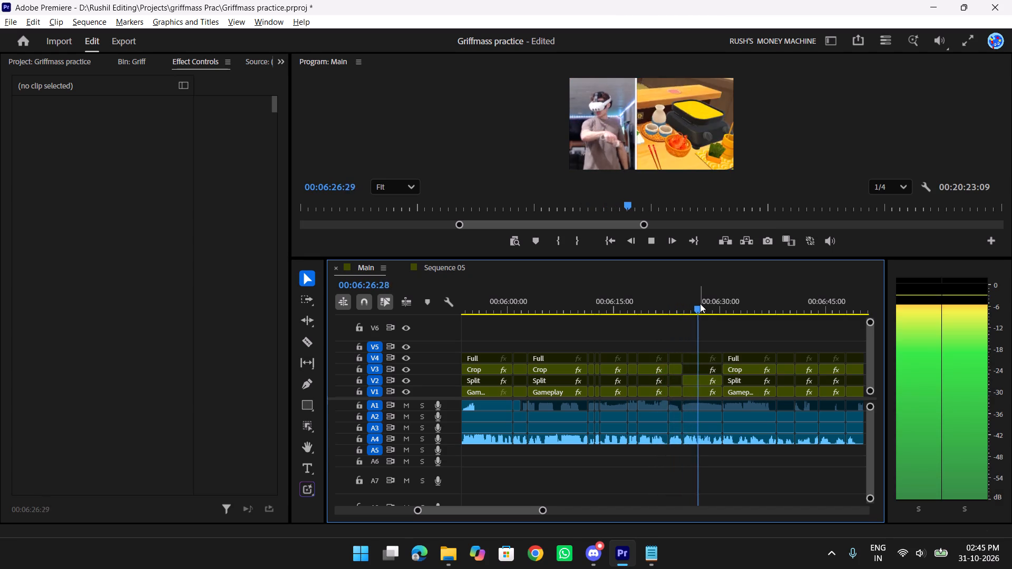
{"action": "left_click_drag", "start_coordinate": [700, 303], "coordinate": [669, 311]}
{"action": "key", "text": "t"}
{"action": "key", "text": "t"}
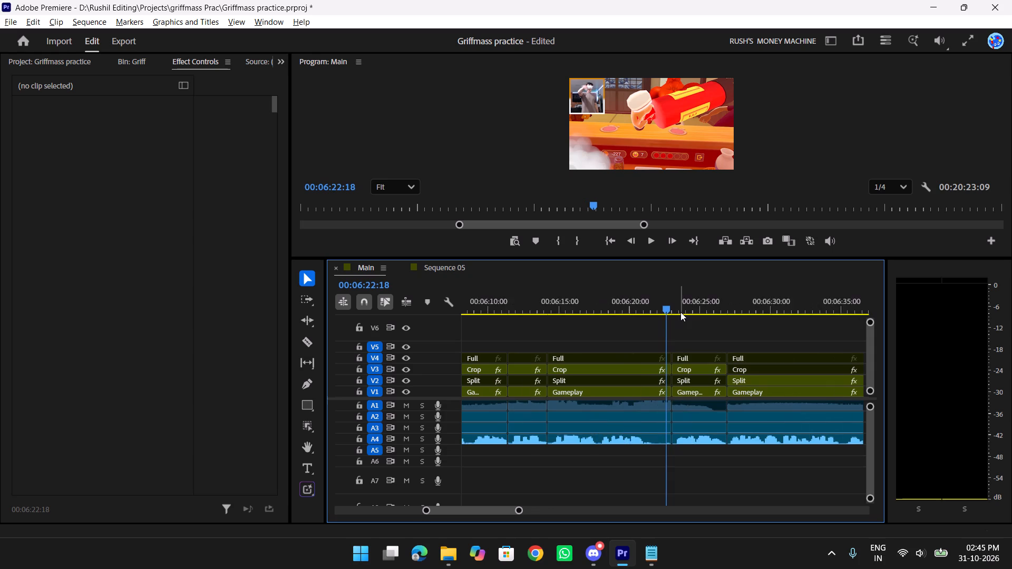
{"action": "left_click_drag", "start_coordinate": [664, 306], "coordinate": [592, 313]}
{"action": "key", "text": "space"}
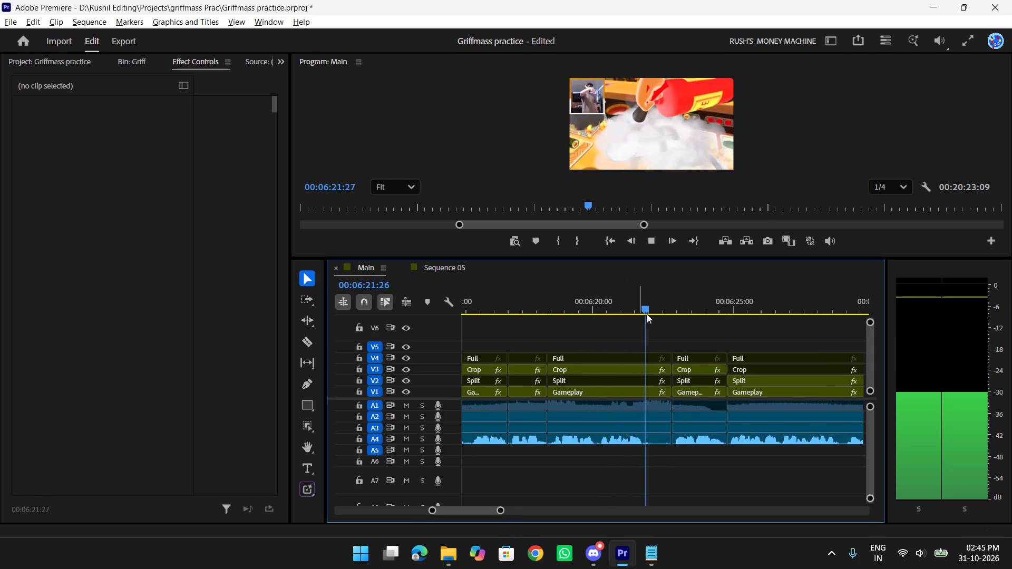
{"action": "key", "text": "space"}
{"action": "key", "text": "e"}
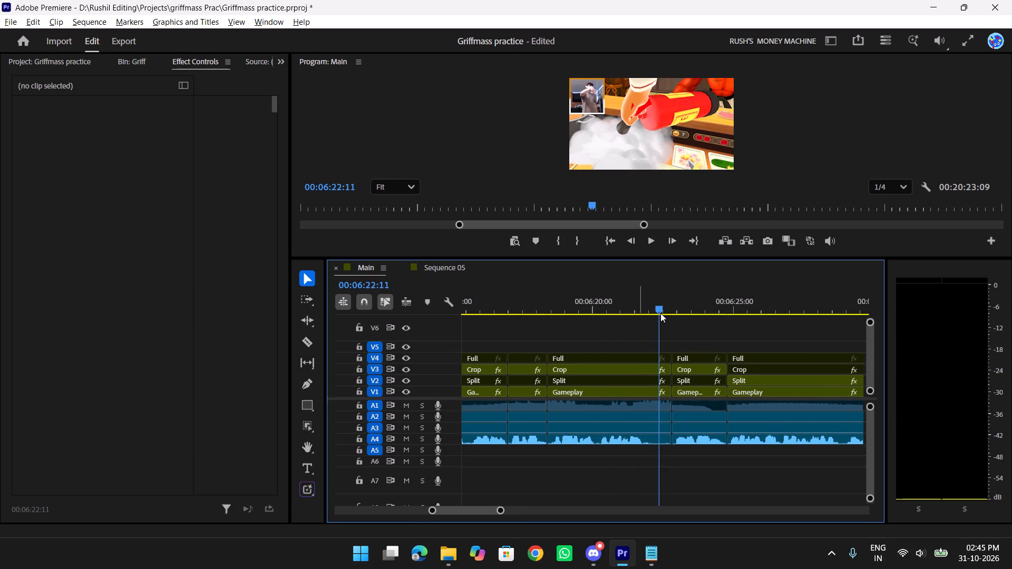
Replay the new join near 00:06:22 and skim the cooking and serving footage up to about 00:06:49.
{"action": "left_click_drag", "start_coordinate": [654, 311], "coordinate": [578, 319]}
{"action": "key", "text": "space"}
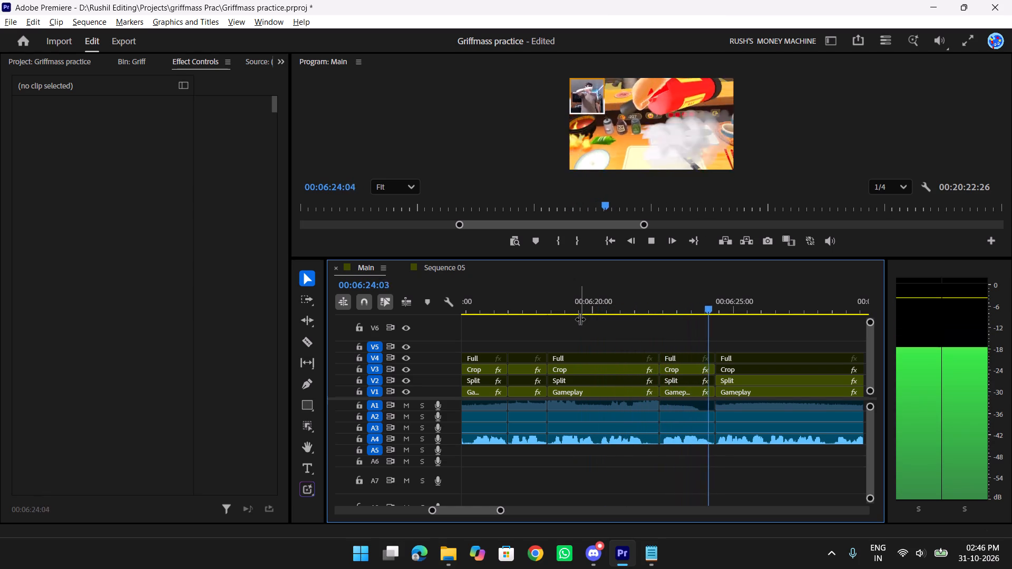
{"action": "type", "text": "yy"}
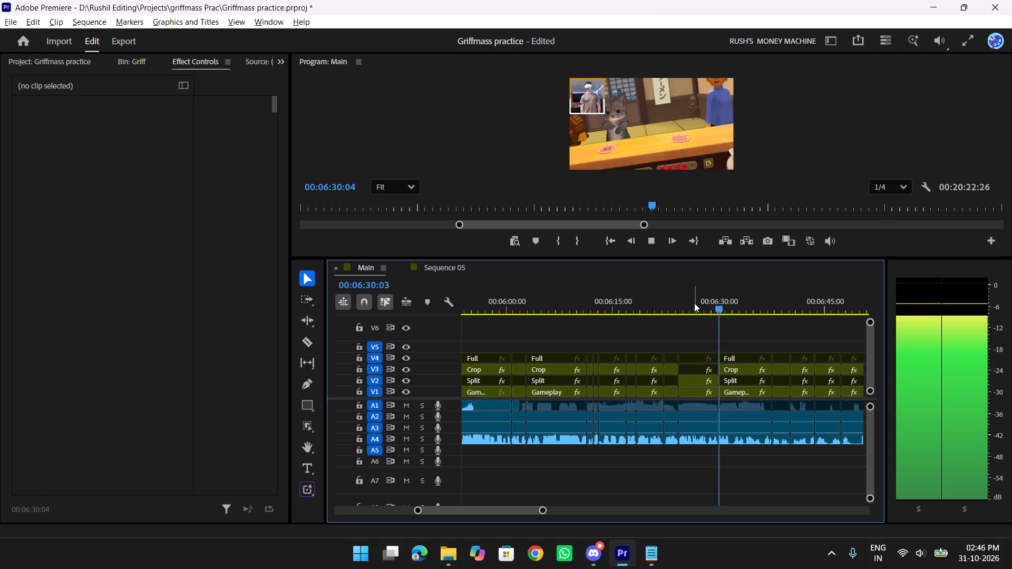
{"action": "scroll", "coordinate": [694, 303], "scroll_direction": "down", "scroll_amount": 3}
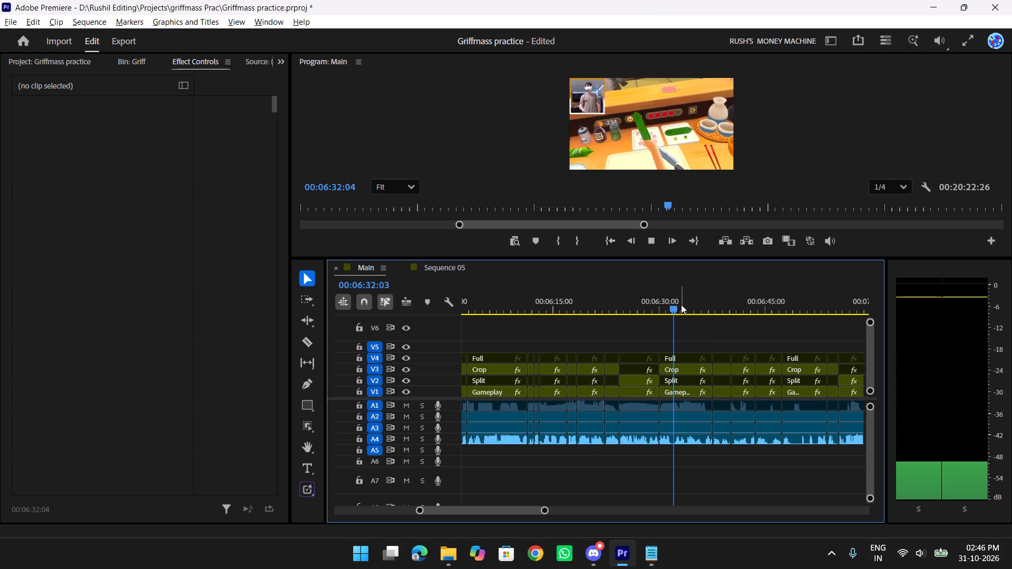
{"action": "left_click_drag", "start_coordinate": [692, 305], "coordinate": [709, 305]}
{"action": "key", "text": "space"}
{"action": "left_click_drag", "start_coordinate": [709, 305], "coordinate": [727, 305]}
{"action": "key", "text": "space"}
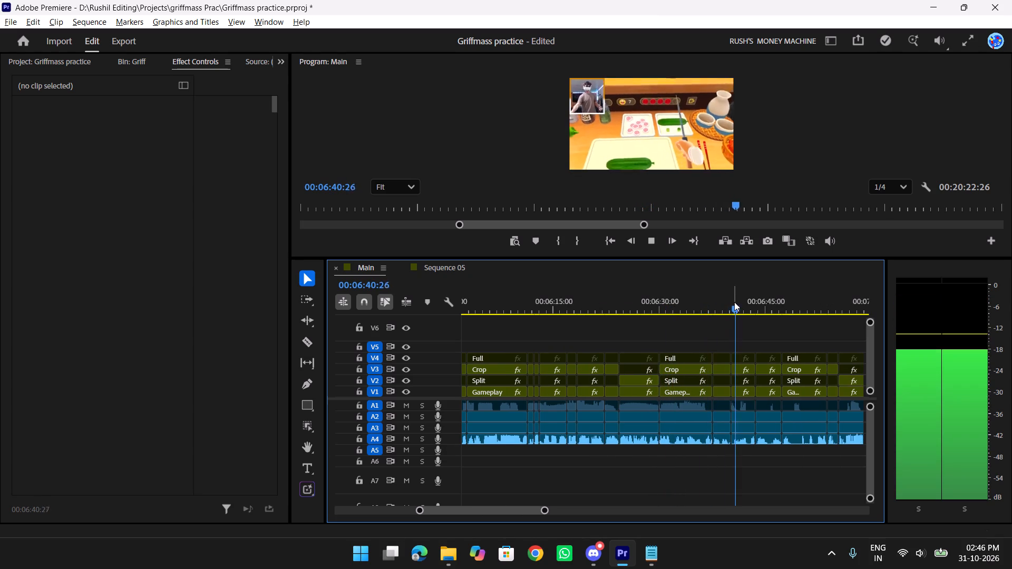
{"action": "left_click_drag", "start_coordinate": [742, 301], "coordinate": [766, 301]}
{"action": "key", "text": "space"}
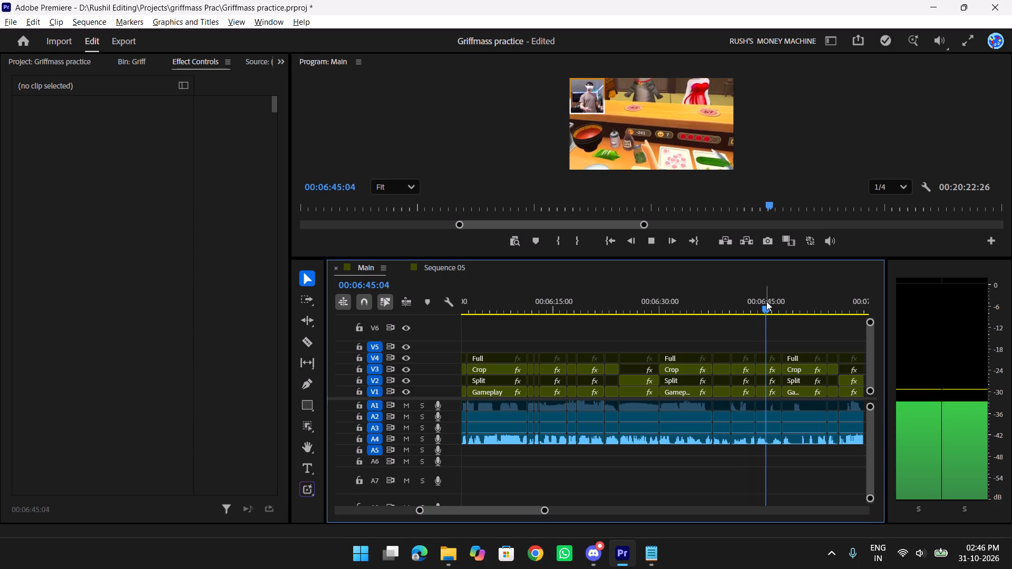
{"action": "scroll", "coordinate": [766, 301], "scroll_direction": "down", "scroll_amount": 1}
{"action": "left_click_drag", "start_coordinate": [768, 305], "coordinate": [775, 305]}
{"action": "key", "text": "space"}
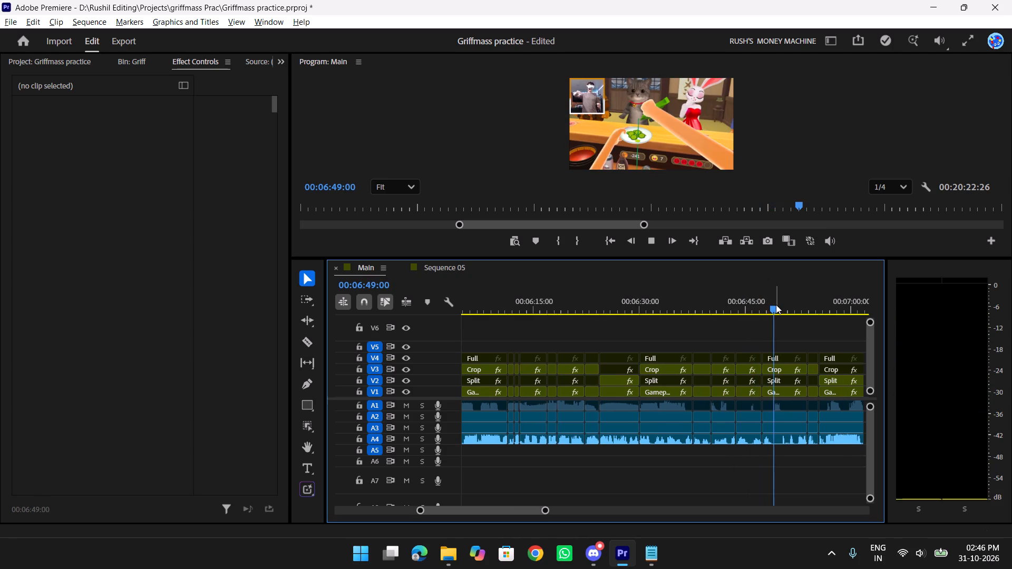
Skim past the serving footage and play the split-screen cat clip and following clips through to about 00:07:18.
{"action": "scroll", "coordinate": [776, 305], "scroll_direction": "down", "scroll_amount": 4}
{"action": "left_click_drag", "start_coordinate": [707, 305], "coordinate": [729, 306]}
{"action": "key", "text": "space"}
{"action": "left_click_drag", "start_coordinate": [728, 307], "coordinate": [737, 307]}
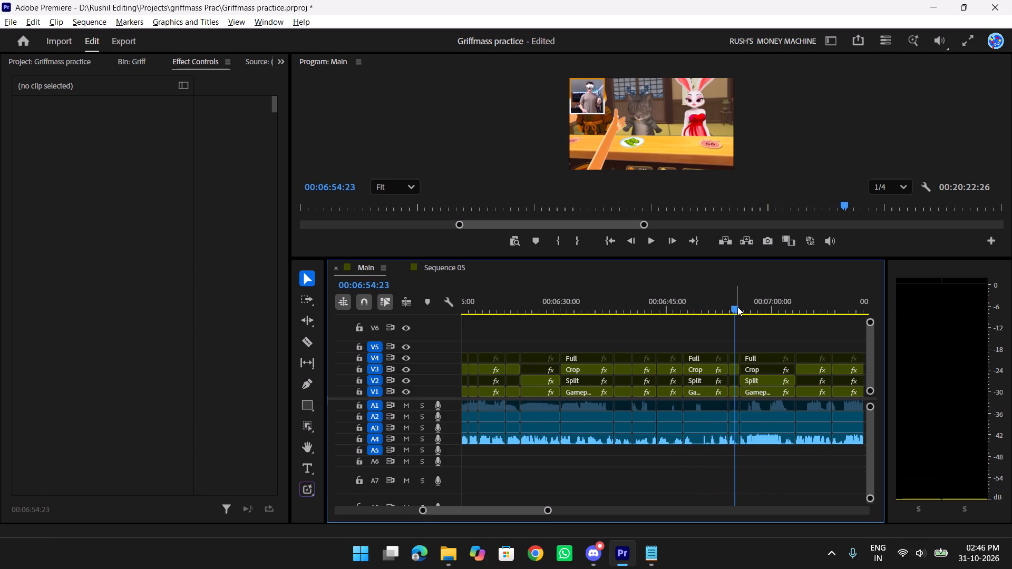
{"action": "key", "text": "space"}
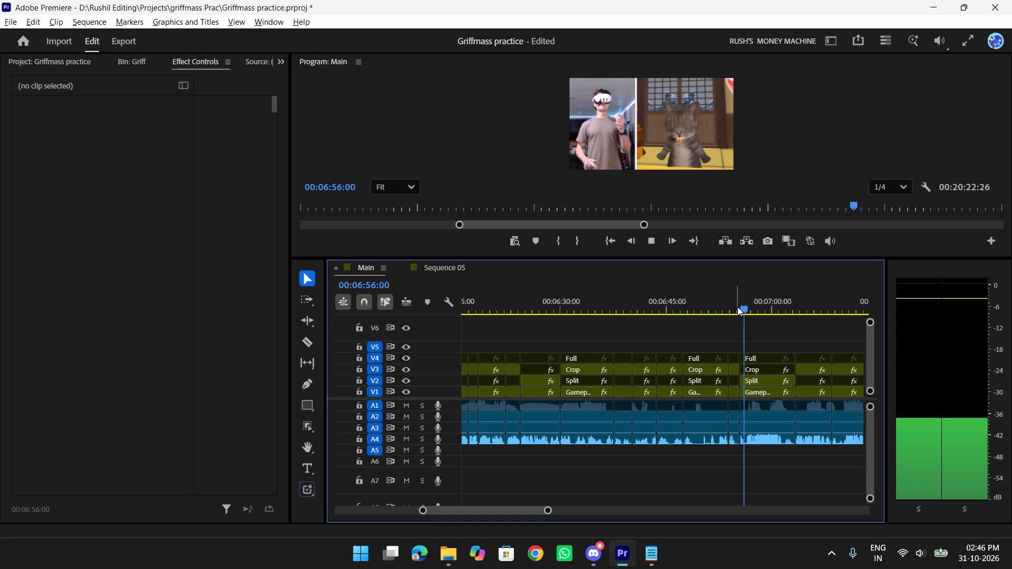
{"action": "scroll", "coordinate": [737, 307], "scroll_direction": "down", "scroll_amount": 3}
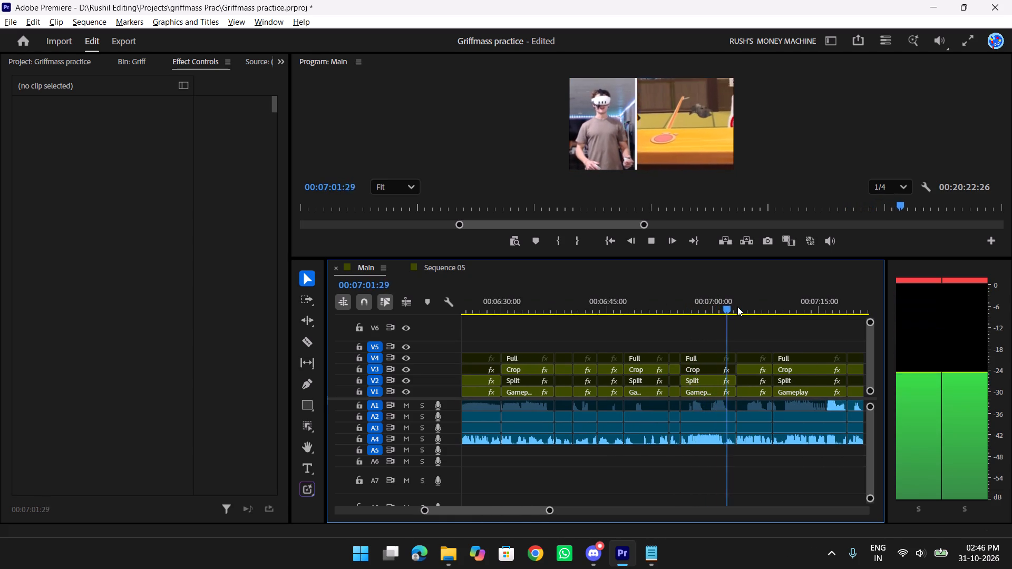
{"action": "scroll", "coordinate": [737, 307], "scroll_direction": "down", "scroll_amount": 3}
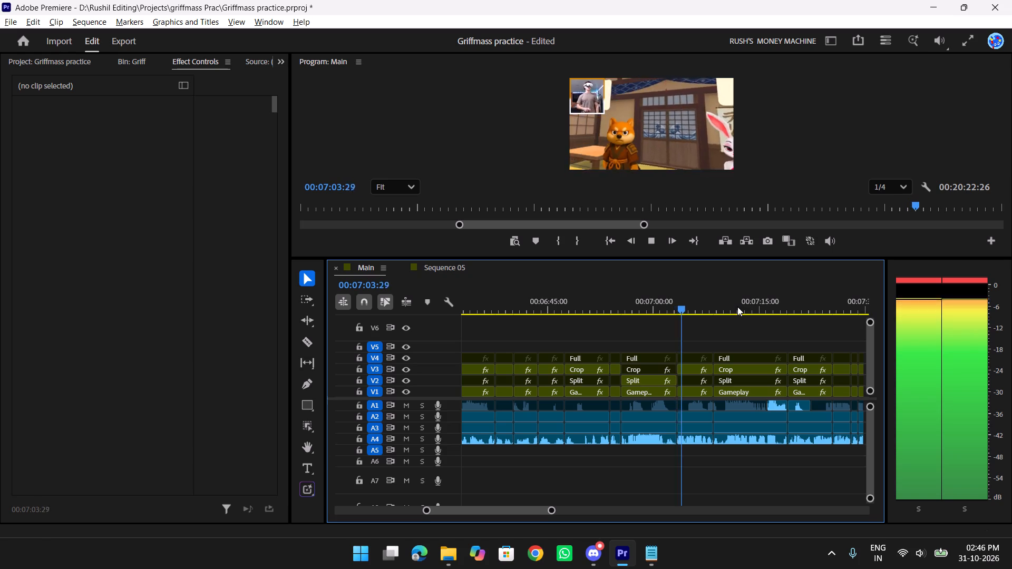
{"action": "scroll", "coordinate": [737, 307], "scroll_direction": "down", "scroll_amount": 2}
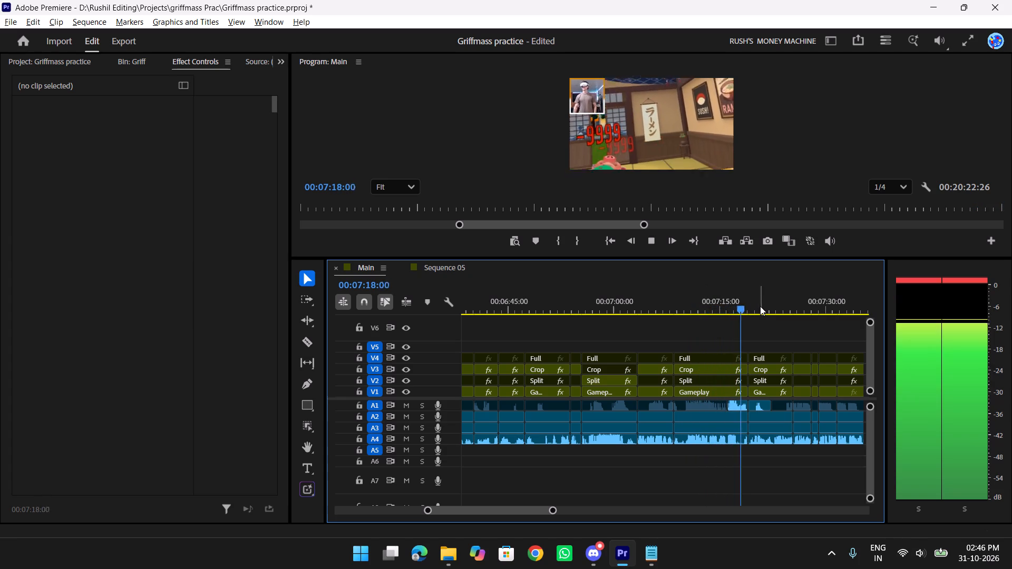
Replay the cucumber-serving section from about 00:06:45, skipping ahead and playing on to about 00:07:05.
{"action": "left_click_drag", "start_coordinate": [746, 305], "coordinate": [533, 306]}
{"action": "key", "text": "space"}
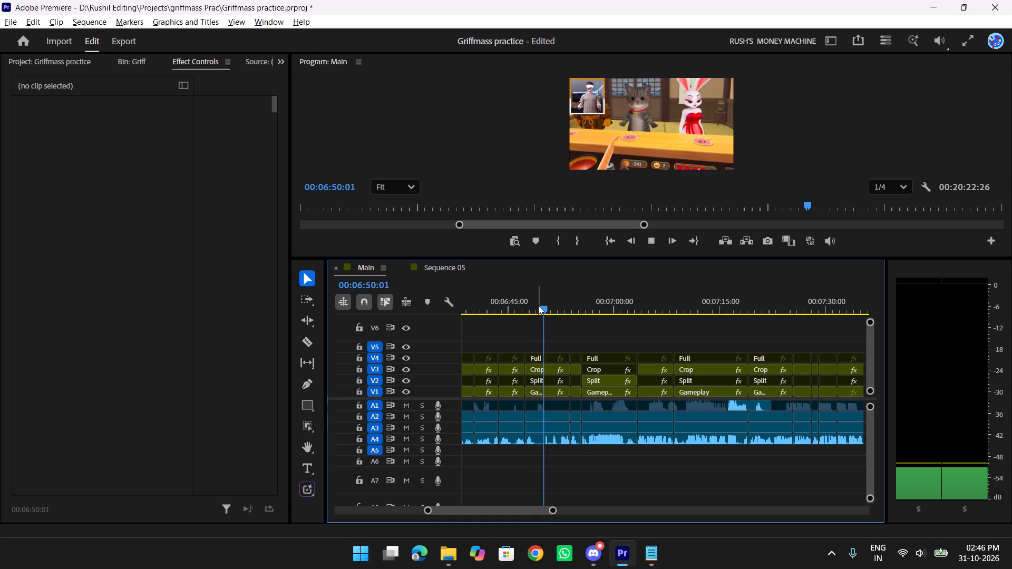
{"action": "key", "text": "space"}
{"action": "left_click_drag", "start_coordinate": [554, 305], "coordinate": [538, 305]}
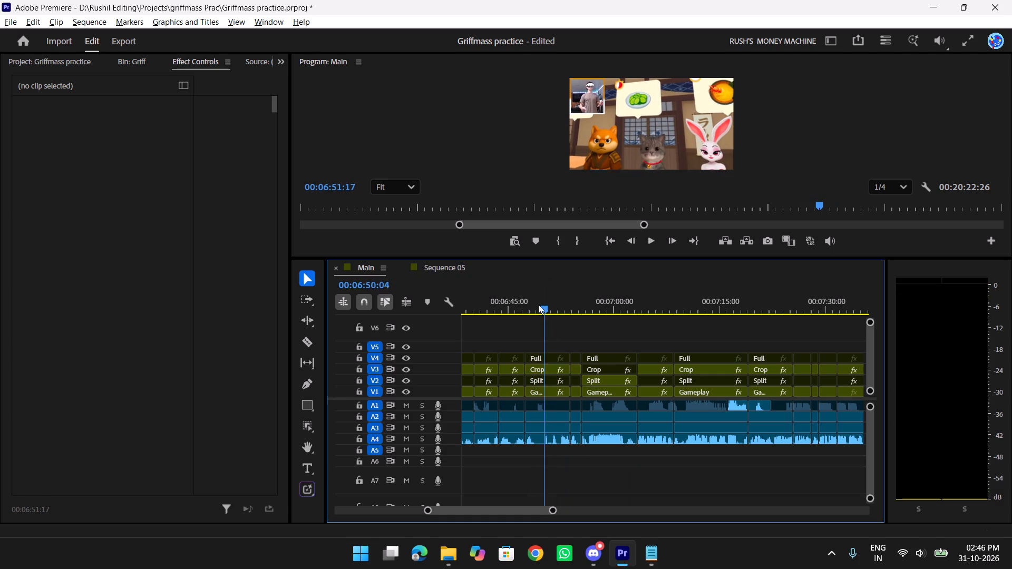
{"action": "left_click_drag", "start_coordinate": [538, 305], "coordinate": [509, 306]}
{"action": "key", "text": "space"}
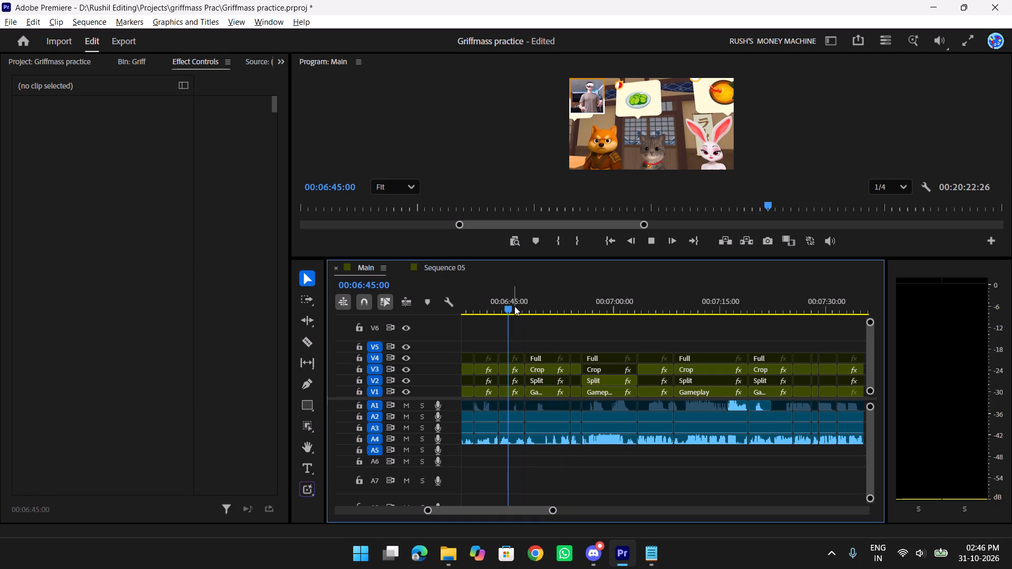
{"action": "left_click_drag", "start_coordinate": [529, 306], "coordinate": [568, 305]}
{"action": "key", "text": "space"}
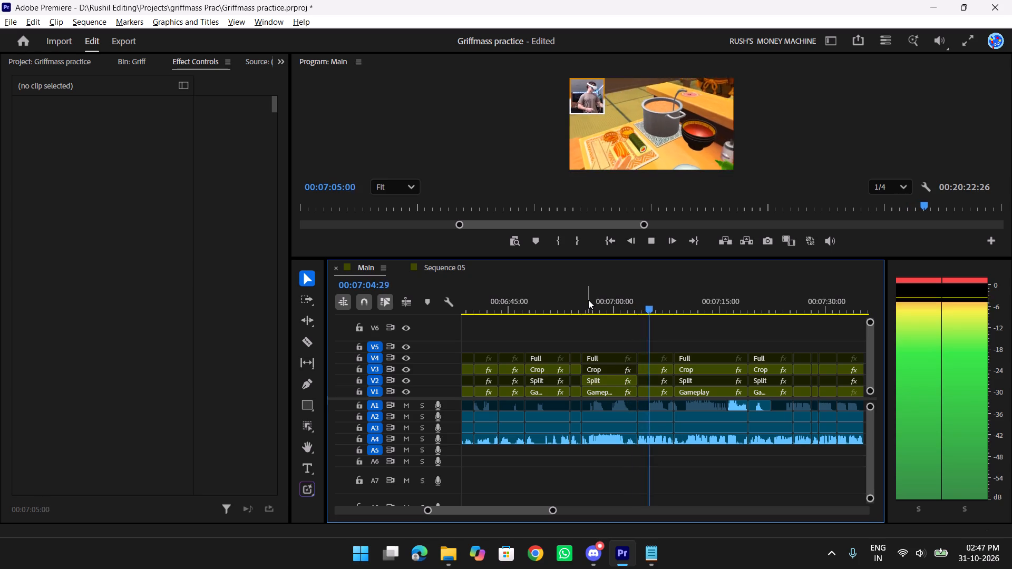
{"action": "key", "text": "space"}
Replay the end of the split-screen cat clip from about 00:07:01, and check its start from about 00:06:55.
{"action": "type", "text": "yyyyy"}
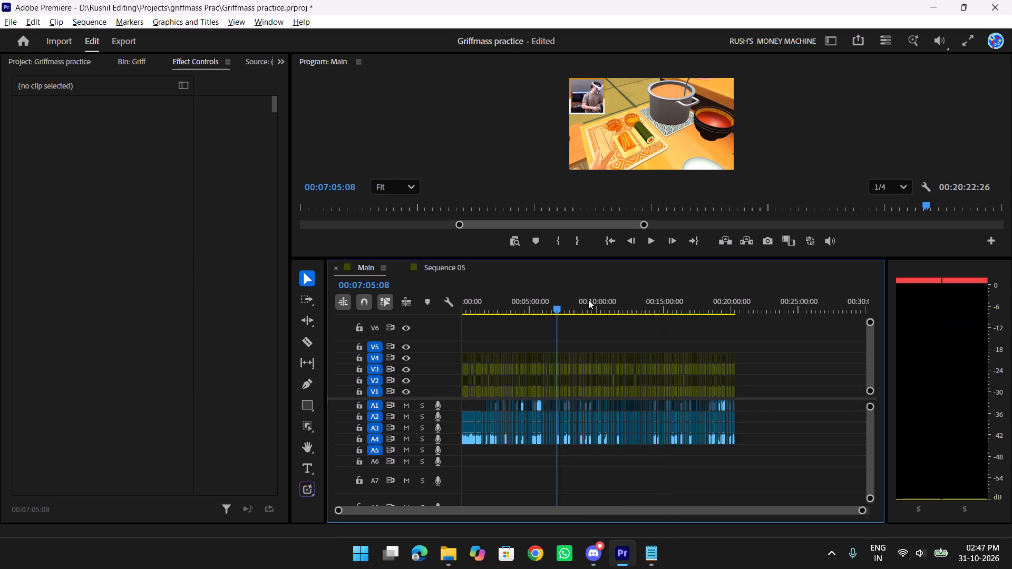
{"action": "type", "text": "tttt"}
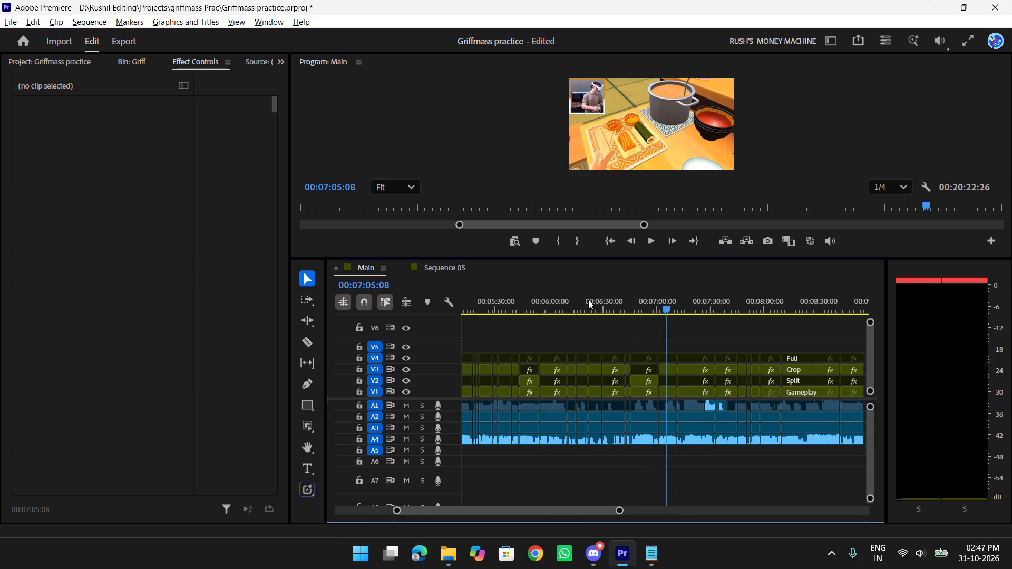
{"action": "type", "text": "tt"}
{"action": "left_click_drag", "start_coordinate": [663, 302], "coordinate": [612, 307]}
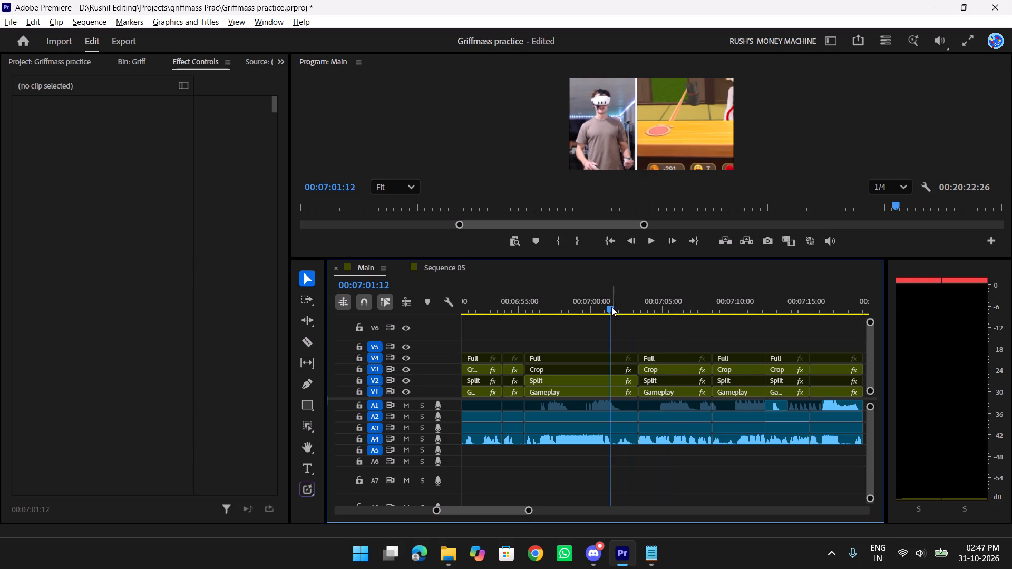
{"action": "key", "text": "space"}
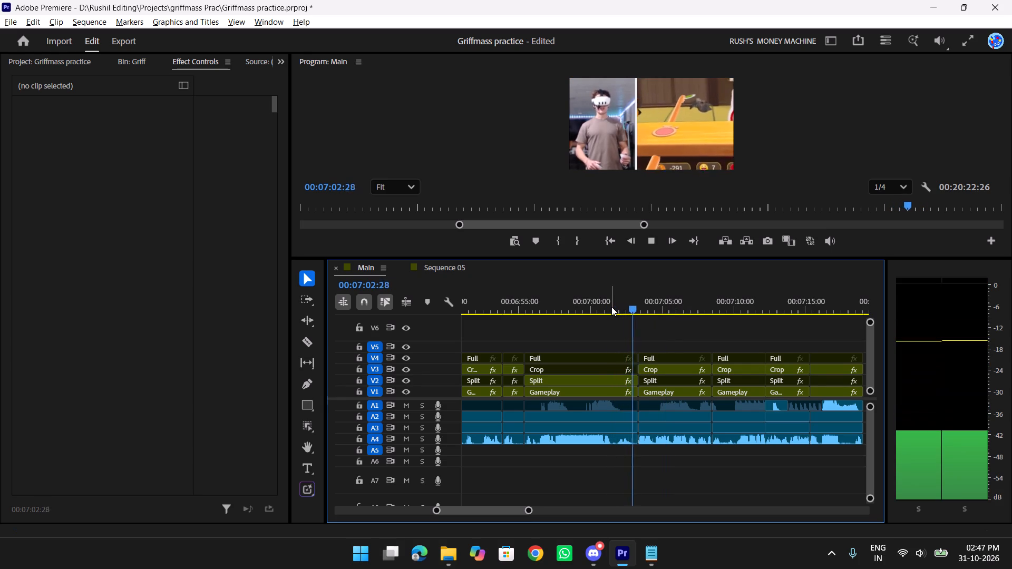
{"action": "key", "text": "space"}
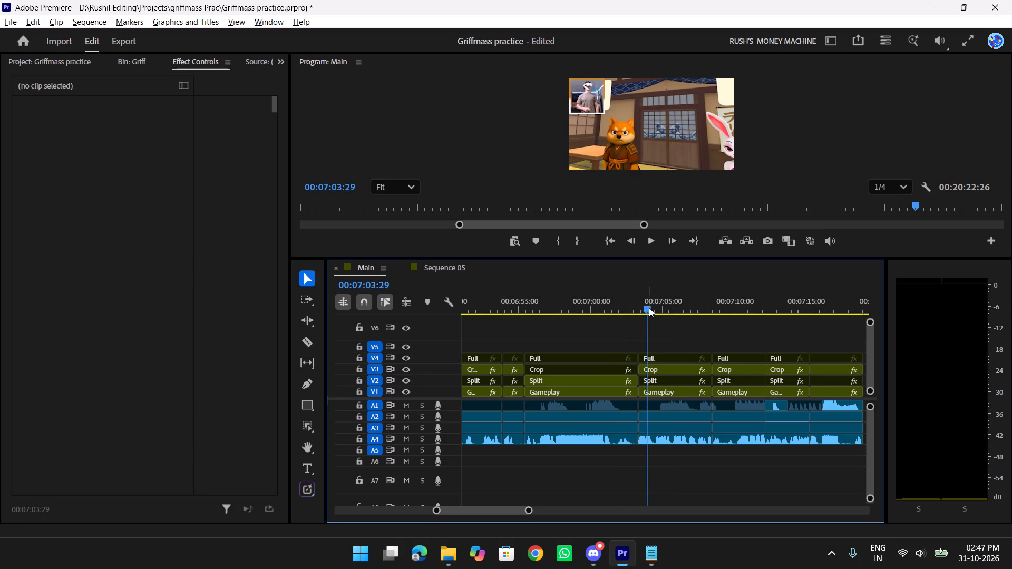
{"action": "left_click_drag", "start_coordinate": [649, 308], "coordinate": [608, 312]}
{"action": "left_click_drag", "start_coordinate": [596, 300], "coordinate": [563, 307]}
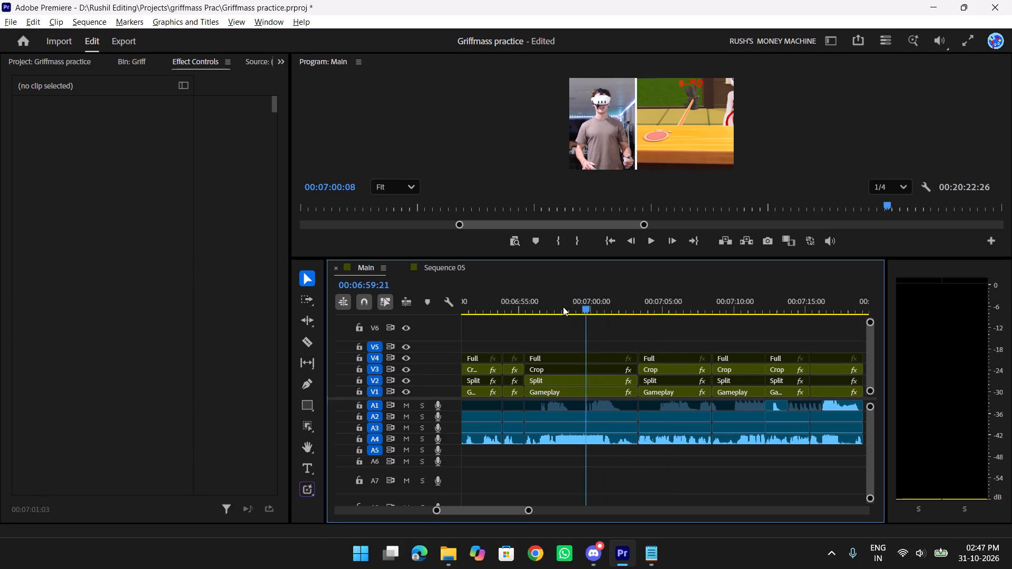
{"action": "left_click_drag", "start_coordinate": [563, 307], "coordinate": [514, 306]}
{"action": "key", "text": "space"}
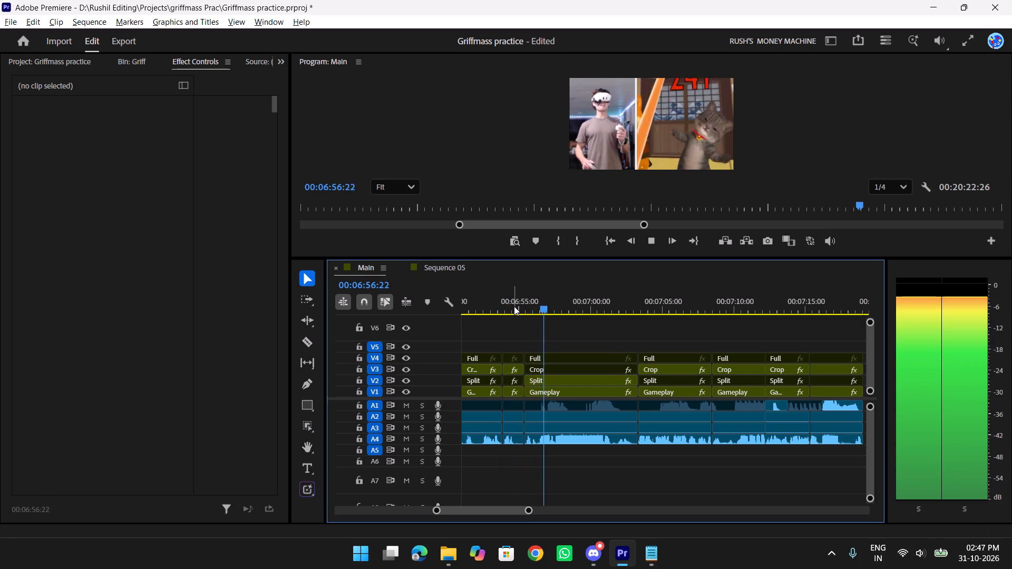
{"action": "key", "text": "space"}
Go back to about 00:06:49, replay the cucumber serving, and scrub backward to about 00:06:46.
{"action": "scroll", "coordinate": [632, 337], "scroll_direction": "up", "scroll_amount": 3}
{"action": "left_click_drag", "start_coordinate": [599, 300], "coordinate": [499, 305]}
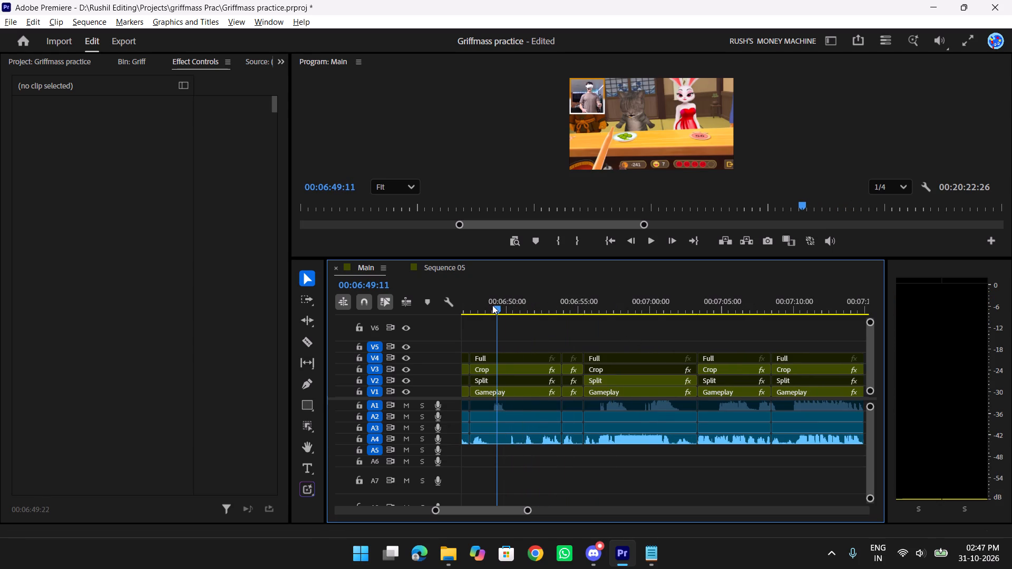
{"action": "key", "text": "space"}
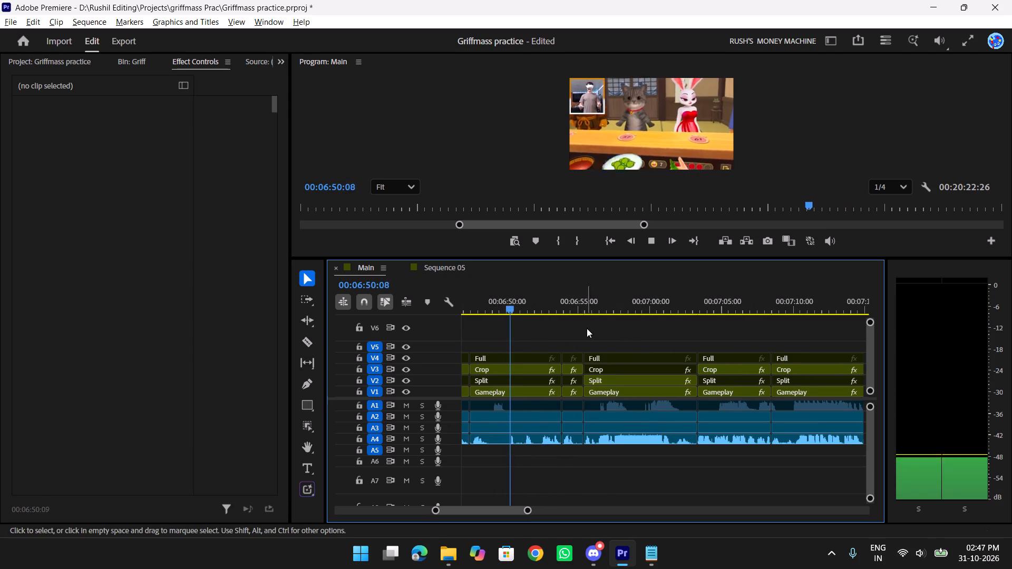
{"action": "scroll", "coordinate": [620, 328], "scroll_direction": "up", "scroll_amount": 3}
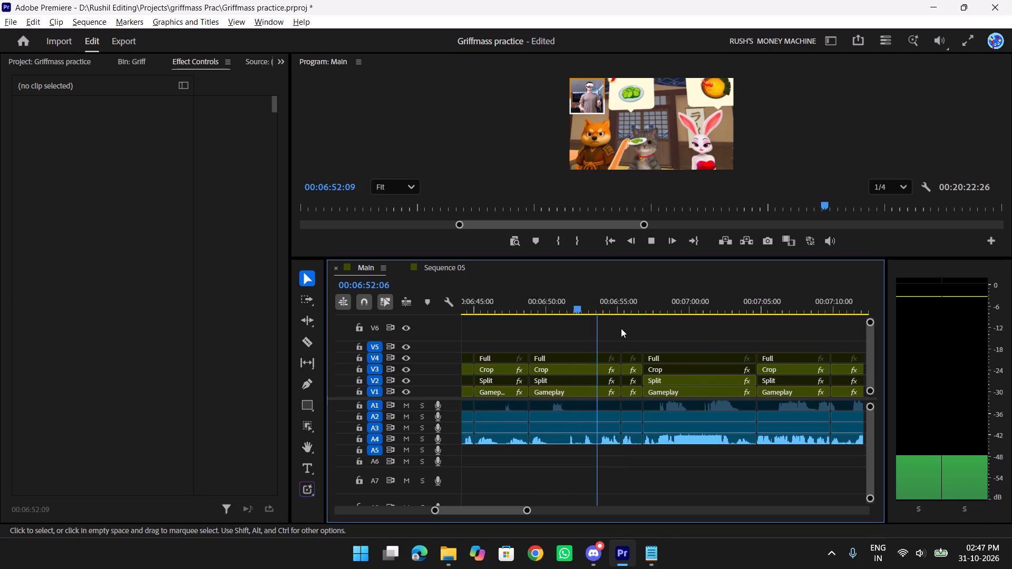
{"action": "left_click_drag", "start_coordinate": [612, 303], "coordinate": [537, 315]}
{"action": "left_click_drag", "start_coordinate": [470, 317], "coordinate": [495, 316]}
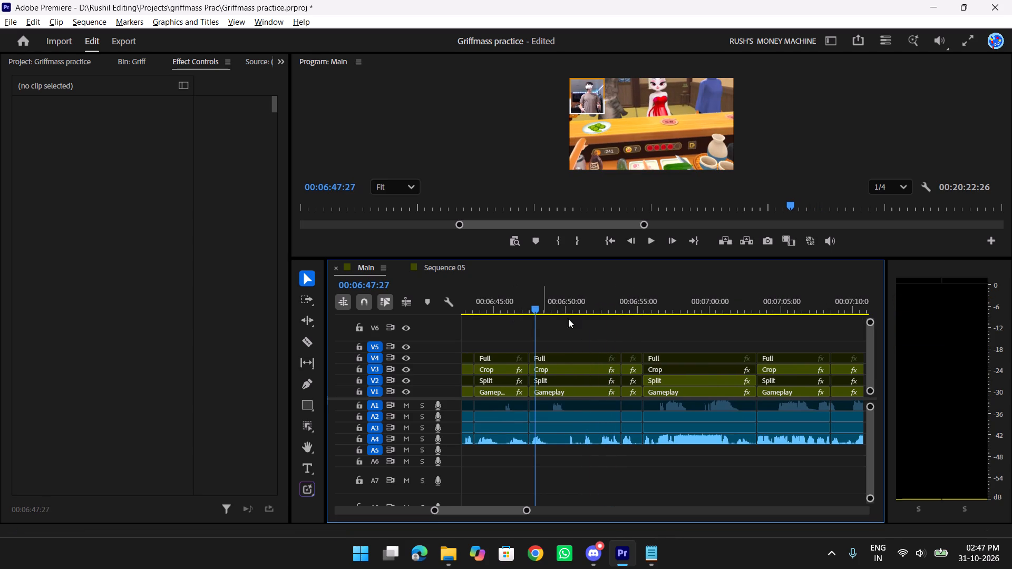
{"action": "left_click_drag", "start_coordinate": [541, 307], "coordinate": [512, 308]}
Jump back about ten seconds or more before 00:06:46 and play the earlier serving attempt up to about 00:06:38.
{"action": "key", "text": "y"}
{"action": "key", "text": "y"}
{"action": "key", "text": "y"}
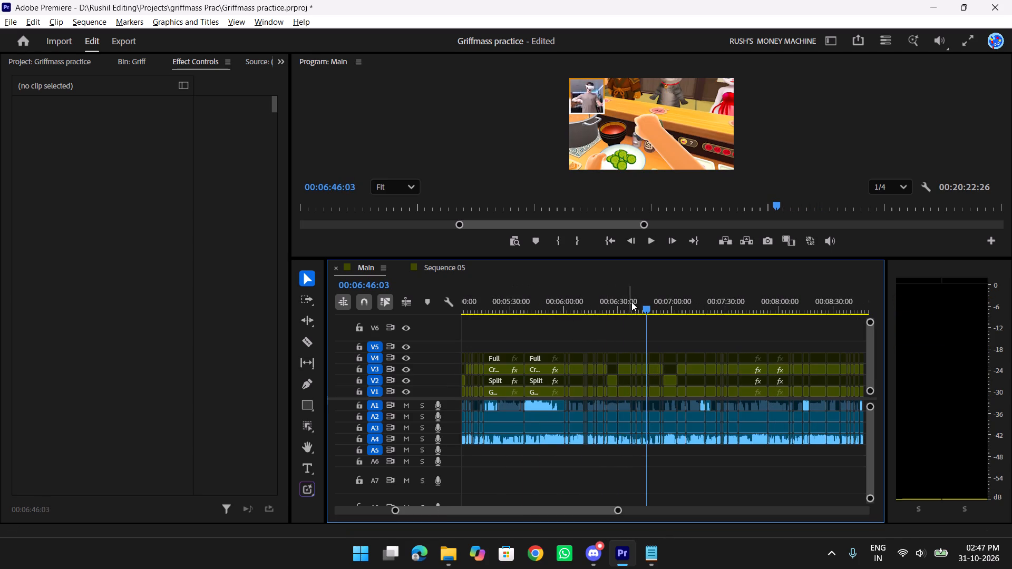
{"action": "left_click", "coordinate": [630, 303]}
{"action": "key", "text": "t"}
{"action": "type", "text": "tt"}
{"action": "key", "text": "space"}
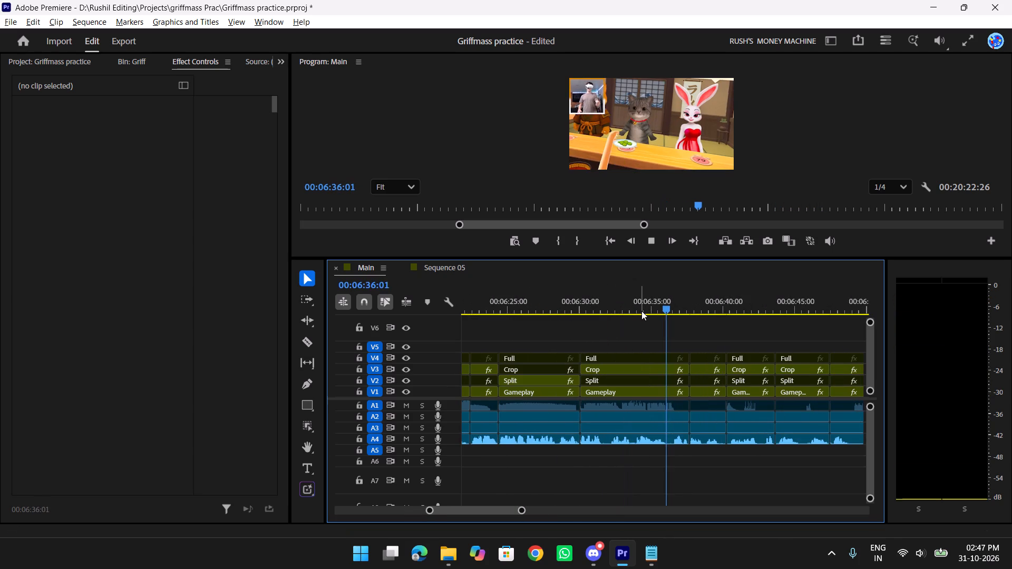
{"action": "scroll", "coordinate": [642, 311], "scroll_direction": "down", "scroll_amount": 1}
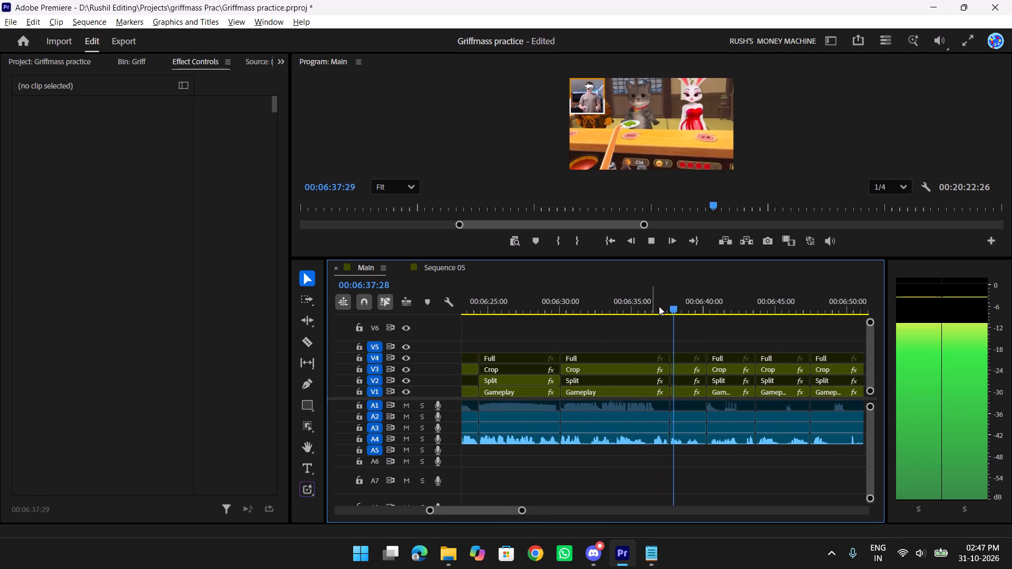
Replay the footage from about 00:06:27 and add a sequence marker at 00:06:30:21, just after the split-screen clip.
{"action": "left_click_drag", "start_coordinate": [679, 305], "coordinate": [524, 308]}
{"action": "key", "text": "space"}
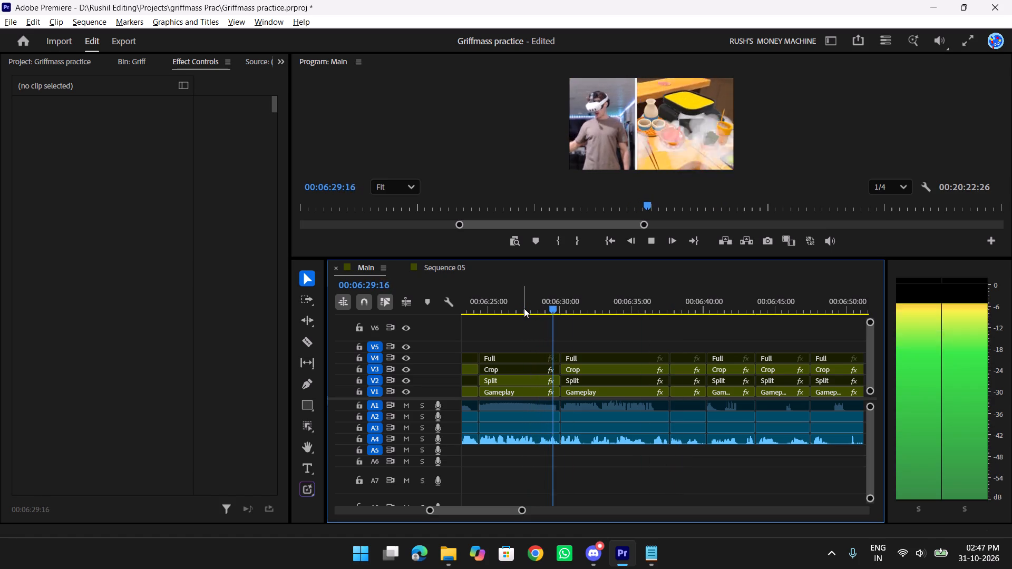
{"action": "key", "text": "space"}
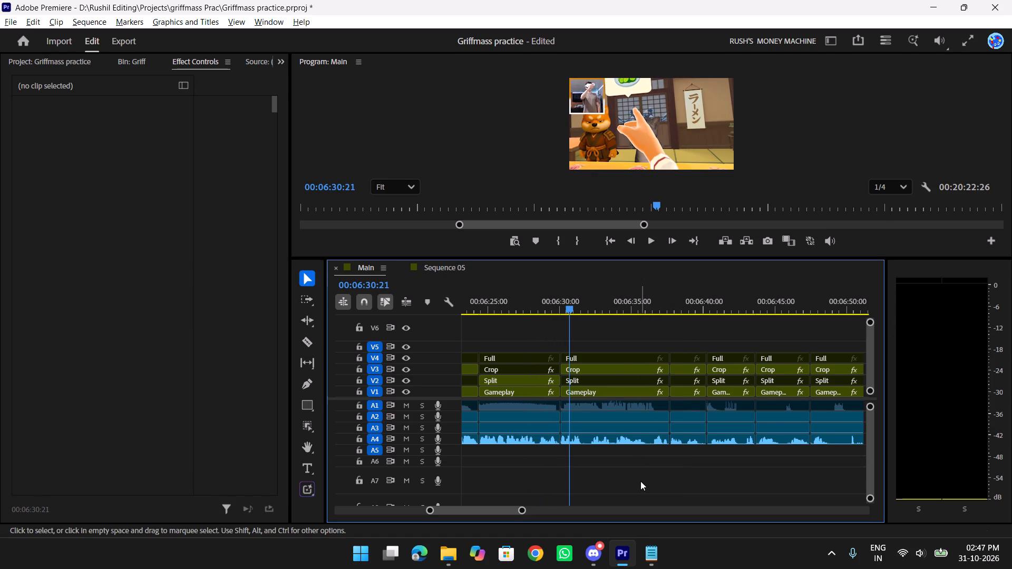
{"action": "type", "text": "yy"}
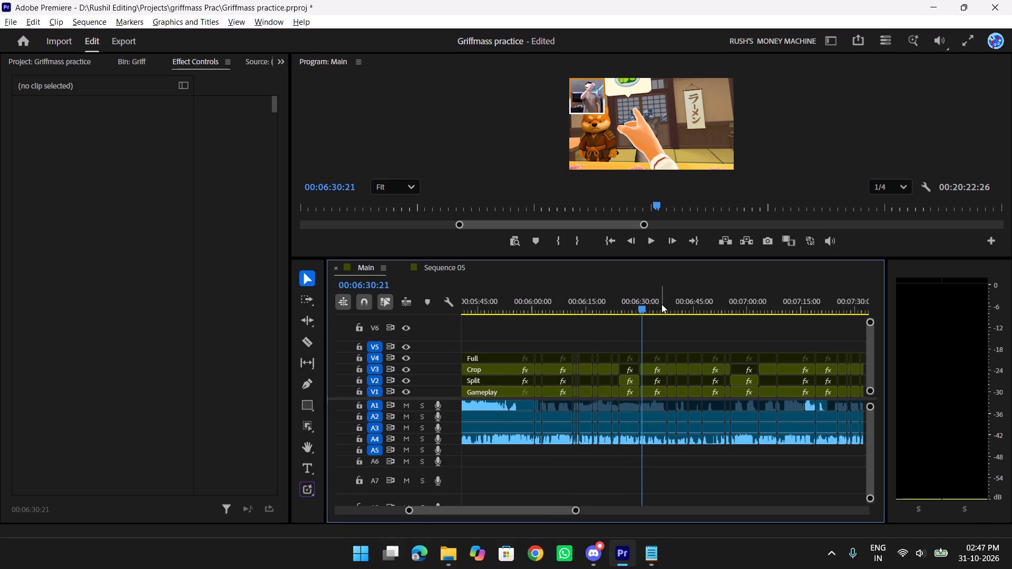
{"action": "type", "text": "tt"}
{"action": "left_click", "coordinate": [686, 327]}
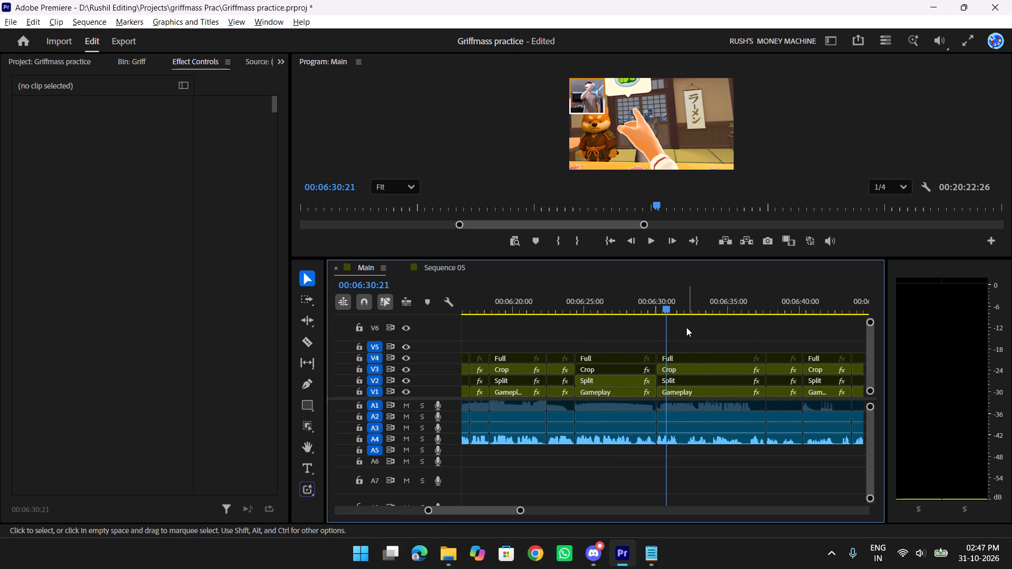
{"action": "key", "text": "m"}
Scrub ahead from the 00:06:30:21 marker to about 00:07:09 to look for the end of the section.
{"action": "key", "text": "y"}
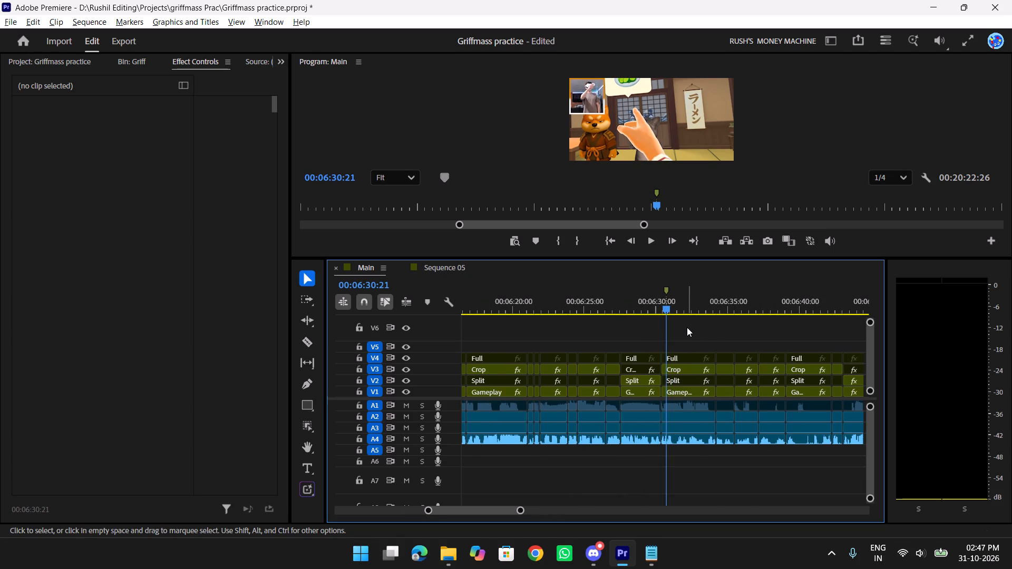
{"action": "left_click_drag", "start_coordinate": [674, 306], "coordinate": [811, 305]}
{"action": "scroll", "coordinate": [798, 309], "scroll_direction": "down", "scroll_amount": 4}
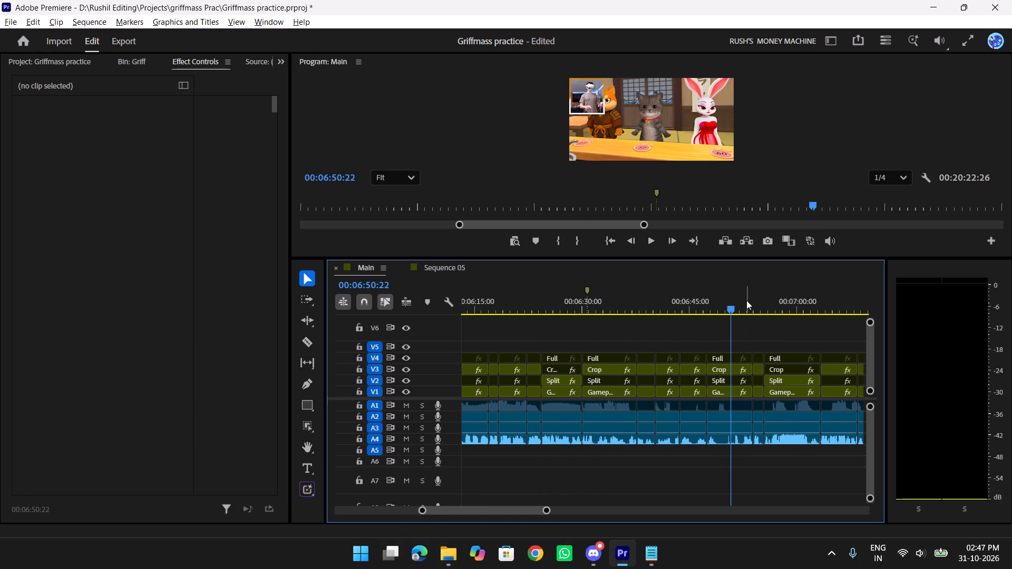
{"action": "left_click_drag", "start_coordinate": [739, 305], "coordinate": [793, 305]}
{"action": "scroll", "coordinate": [794, 305], "scroll_direction": "down", "scroll_amount": 3}
{"action": "left_click_drag", "start_coordinate": [749, 296], "coordinate": [789, 303]}
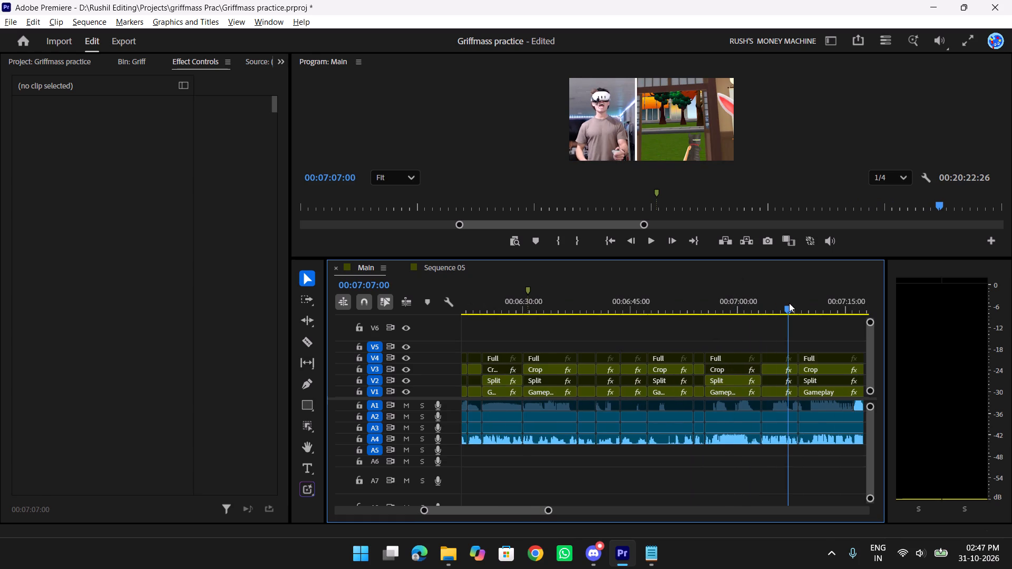
{"action": "left_click_drag", "start_coordinate": [789, 303], "coordinate": [790, 303]}
{"action": "scroll", "coordinate": [792, 304], "scroll_direction": "down", "scroll_amount": 4}
{"action": "left_click_drag", "start_coordinate": [713, 298], "coordinate": [726, 299]}
{"action": "key", "text": "space"}
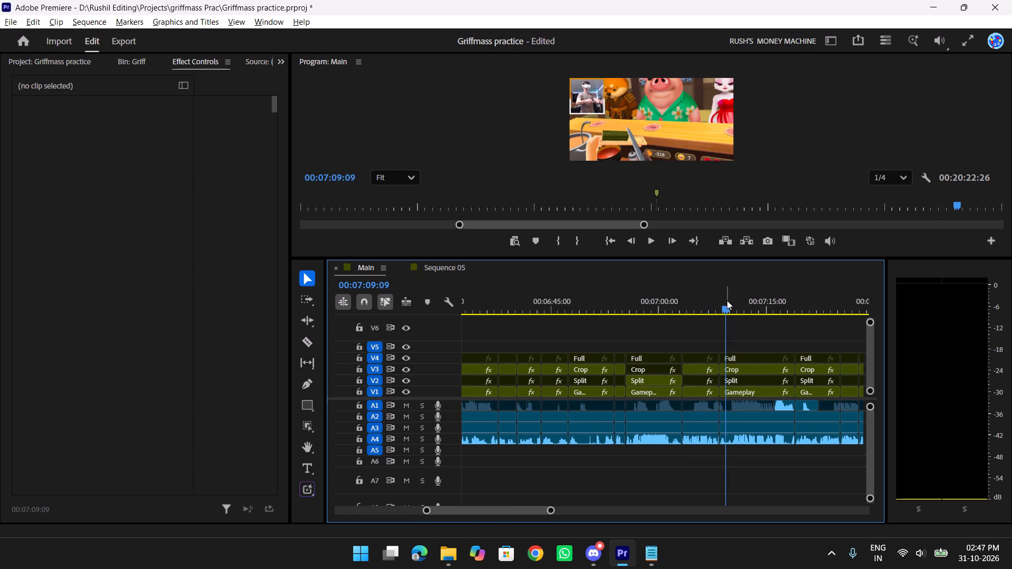
Replay the split-screen clip from about 00:06:59 and check its end up to about 00:07:05.
{"action": "left_click_drag", "start_coordinate": [733, 302], "coordinate": [653, 304]}
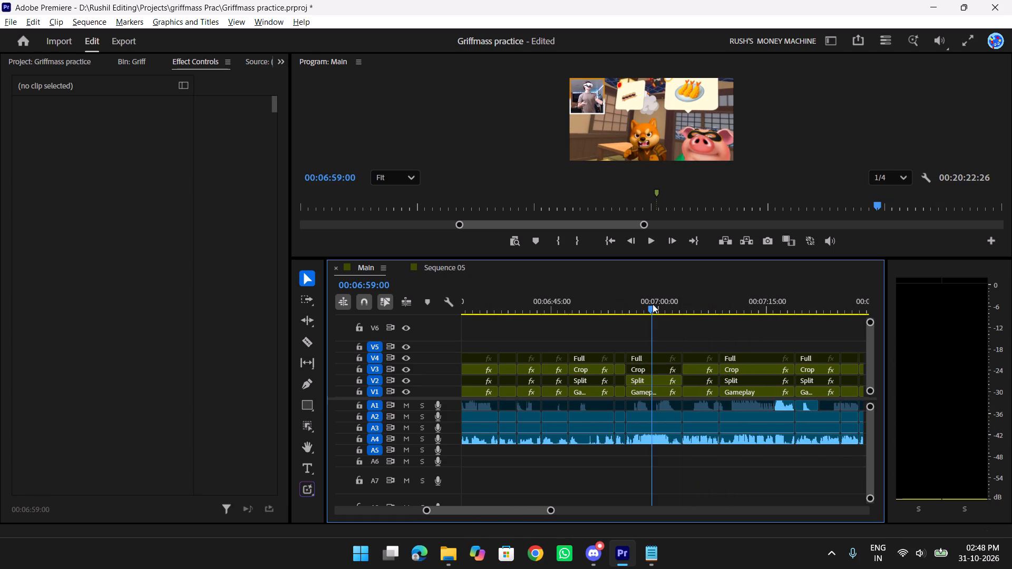
{"action": "left_click_drag", "start_coordinate": [653, 304], "coordinate": [654, 304]}
{"action": "key", "text": "space"}
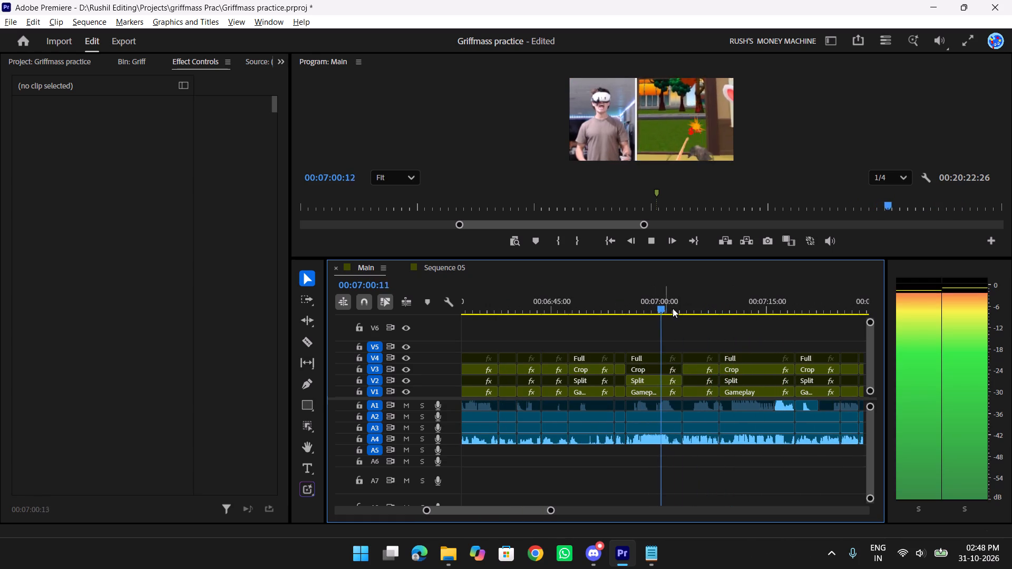
{"action": "left_click_drag", "start_coordinate": [666, 305], "coordinate": [686, 305]}
{"action": "left_click_drag", "start_coordinate": [682, 303], "coordinate": [677, 303]}
{"action": "key", "text": "space"}
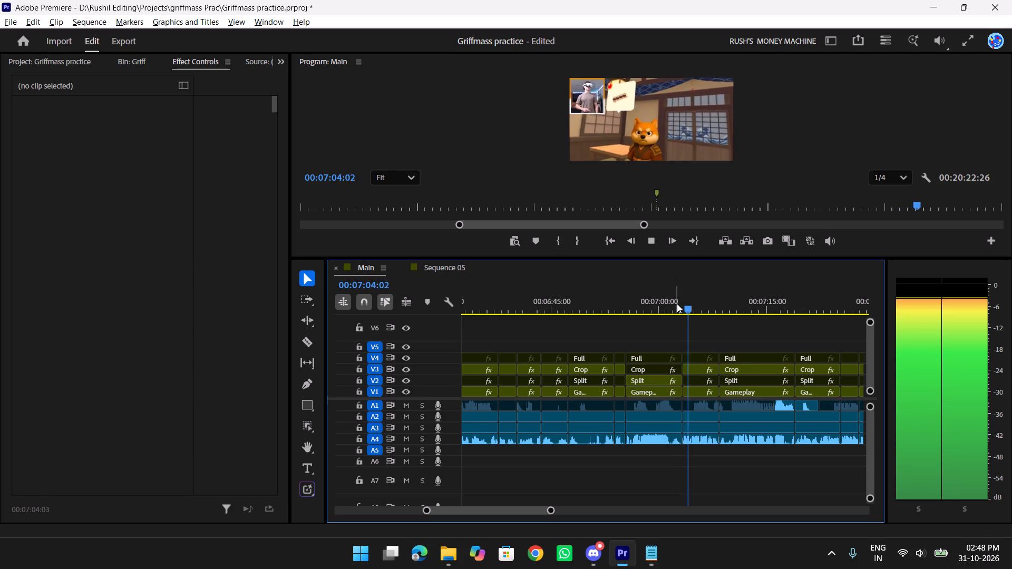
{"action": "key", "text": "space"}
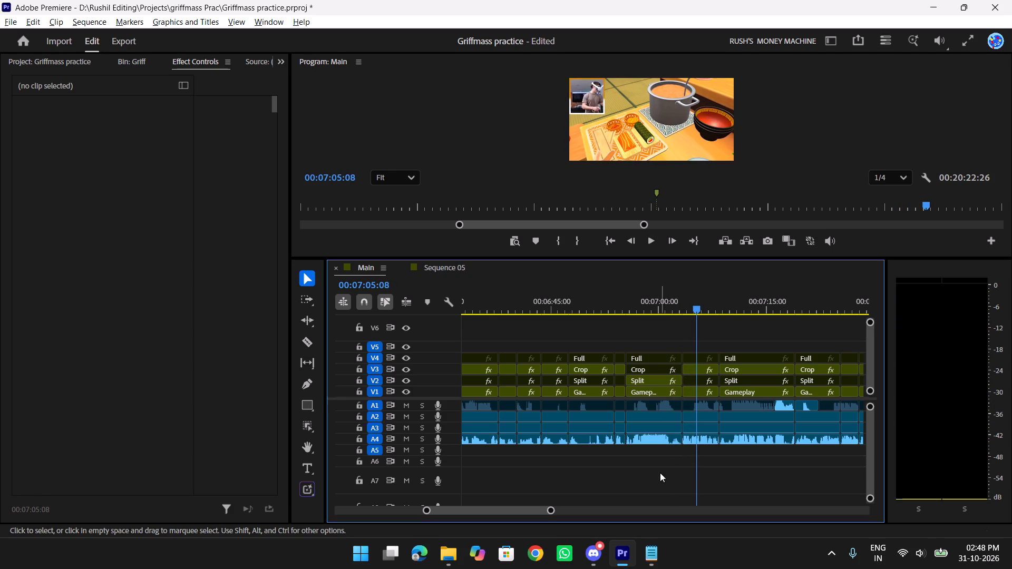
Add a sequence marker at 00:07:03:07, at the end of the split-screen clip.
{"action": "left_click_drag", "start_coordinate": [655, 472], "coordinate": [582, 383]}
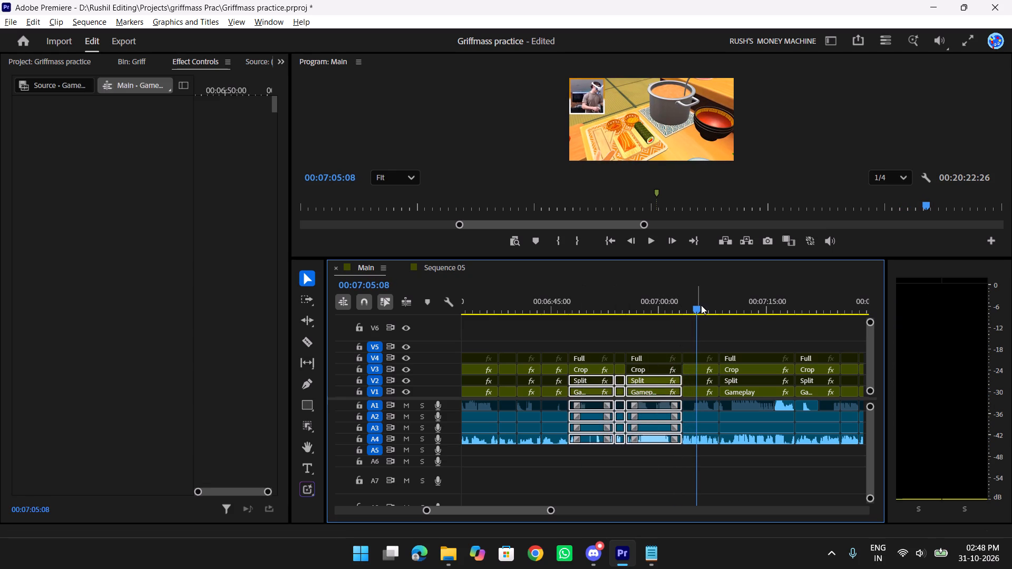
{"action": "left_click_drag", "start_coordinate": [699, 304], "coordinate": [683, 300]}
{"action": "left_click", "coordinate": [718, 475]}
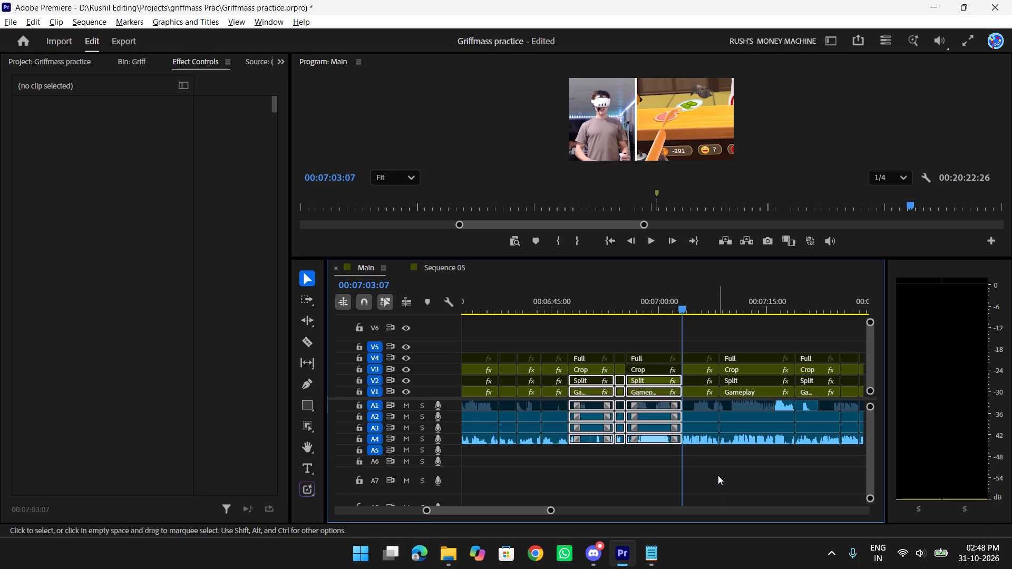
{"action": "key", "text": "m"}
Delete all video and audio clips between the 00:06:30:21 and 00:07:03:07 markers and close the gap.
{"action": "key", "text": "y"}
{"action": "type", "text": "yy"}
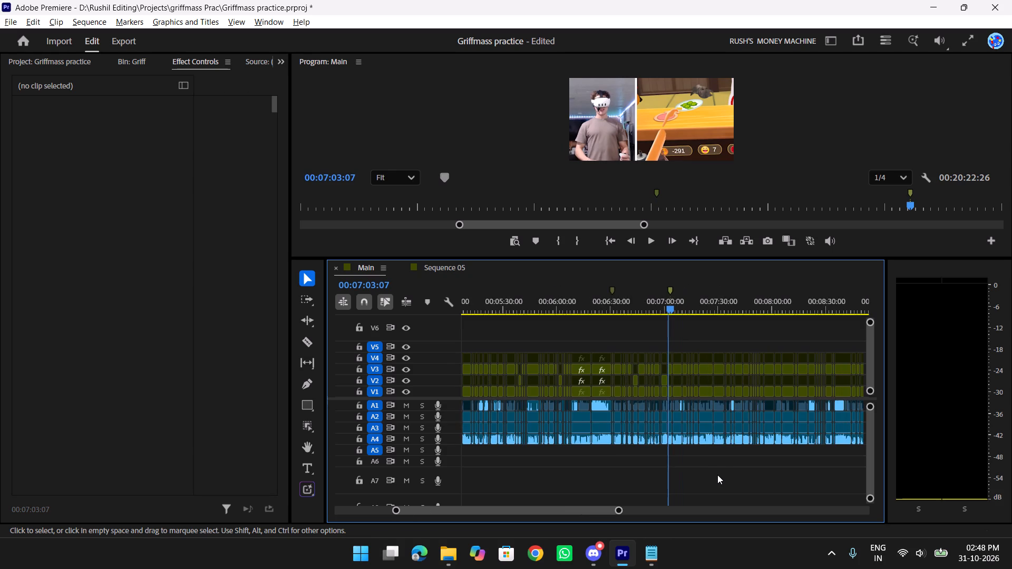
{"action": "type", "text": "ttt"}
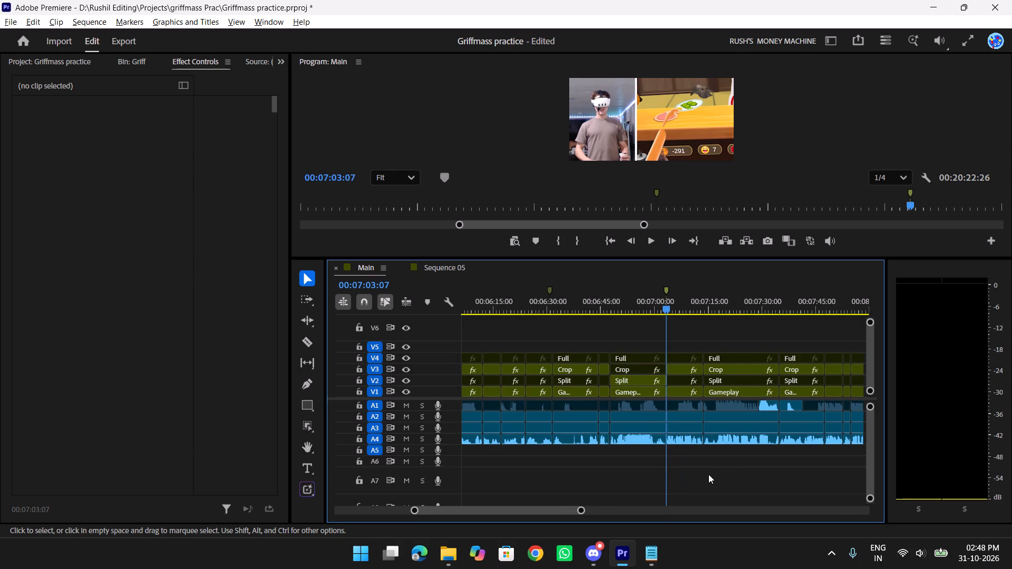
{"action": "key", "text": "y"}
{"action": "left_click_drag", "start_coordinate": [654, 470], "coordinate": [636, 387]}
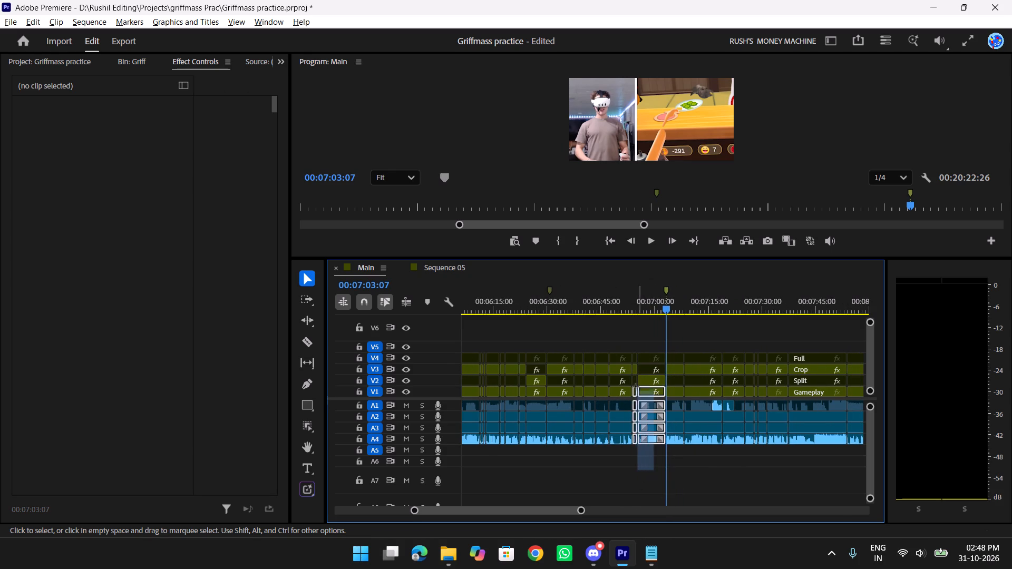
{"action": "left_click_drag", "start_coordinate": [636, 387], "coordinate": [573, 357]}
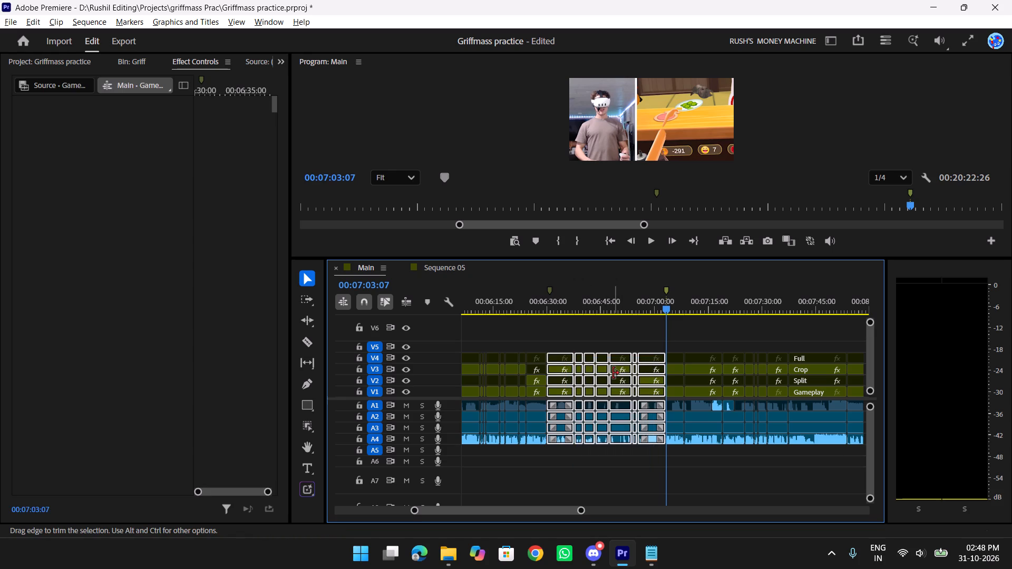
{"action": "key", "text": "Delete"}
{"action": "right_click", "coordinate": [618, 389]}
{"action": "left_click", "coordinate": [644, 397]}
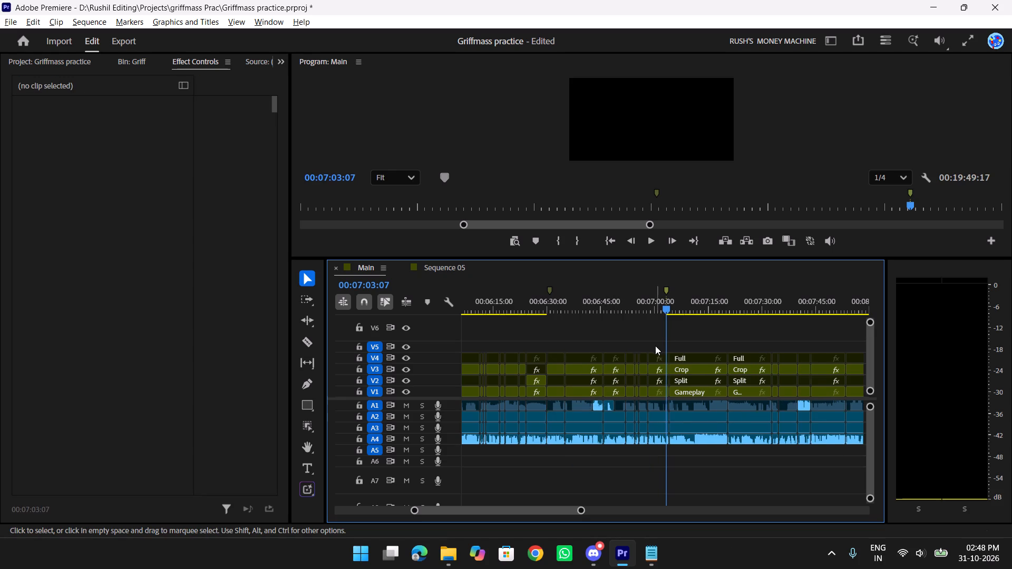
Play across the new join from just before 00:06:30 up to about 00:06:50.
{"action": "left_click_drag", "start_coordinate": [544, 305], "coordinate": [536, 306]}
{"action": "type", "text": "tt"}
{"action": "key", "text": "space"}
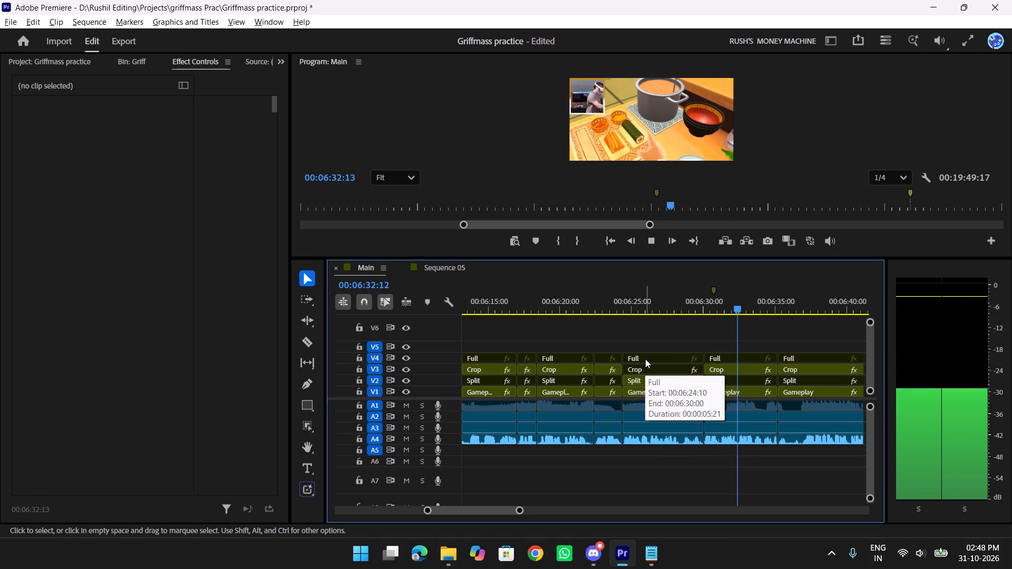
{"action": "scroll", "coordinate": [645, 359], "scroll_direction": "down", "scroll_amount": 4}
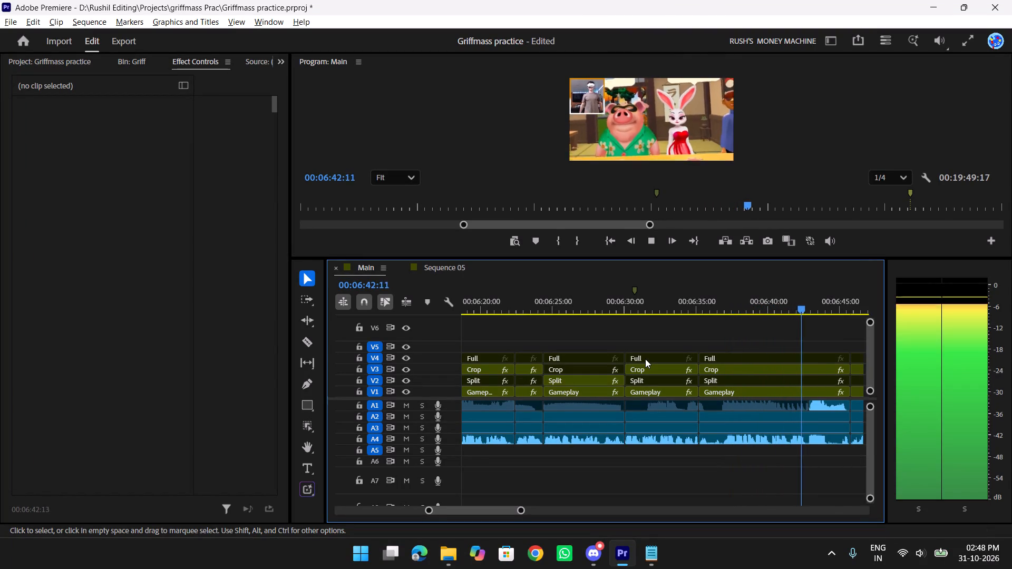
{"action": "scroll", "coordinate": [645, 359], "scroll_direction": "down", "scroll_amount": 3}
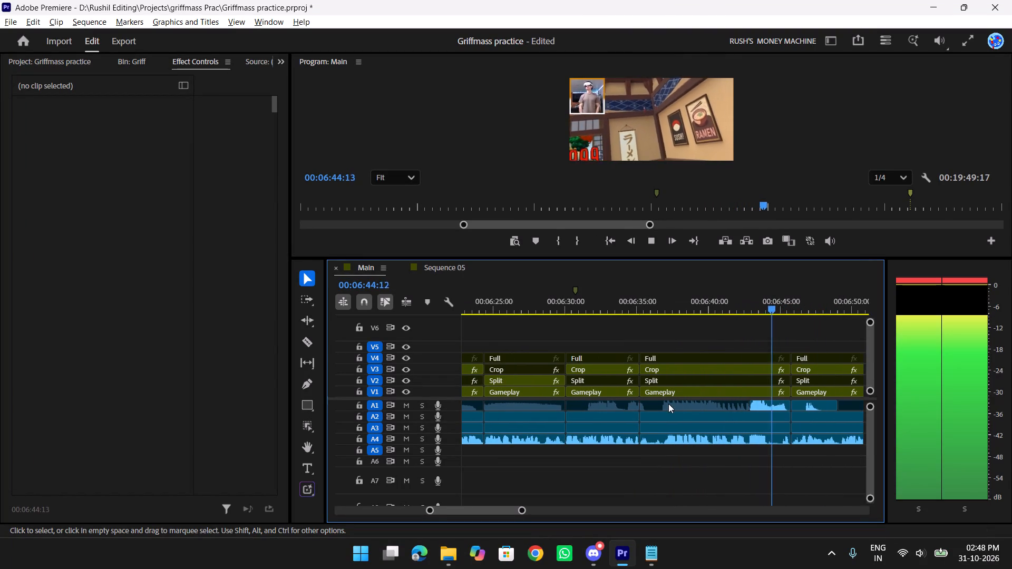
{"action": "scroll", "coordinate": [709, 401], "scroll_direction": "down", "scroll_amount": 3}
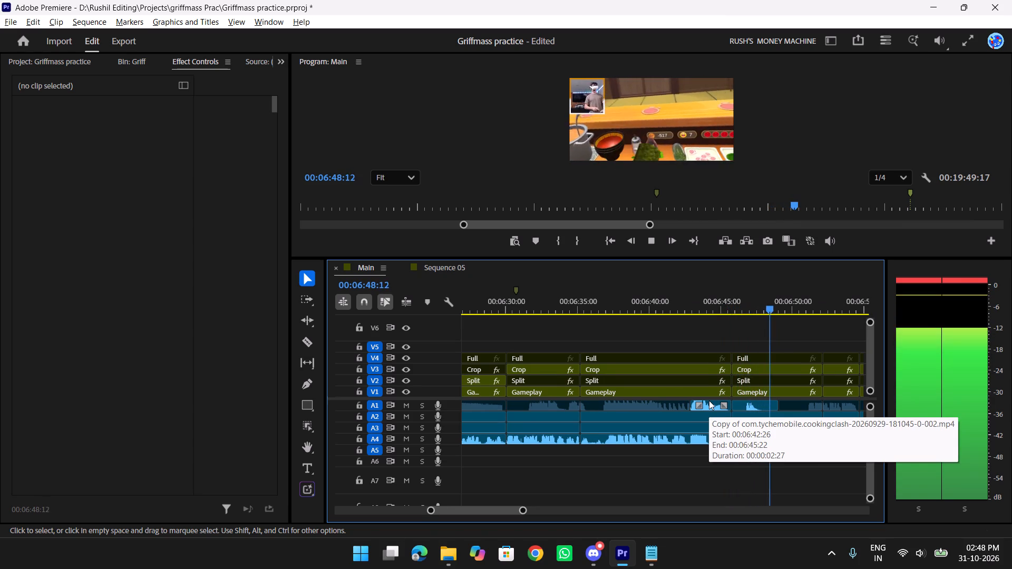
{"action": "scroll", "coordinate": [709, 400], "scroll_direction": "down", "scroll_amount": 5}
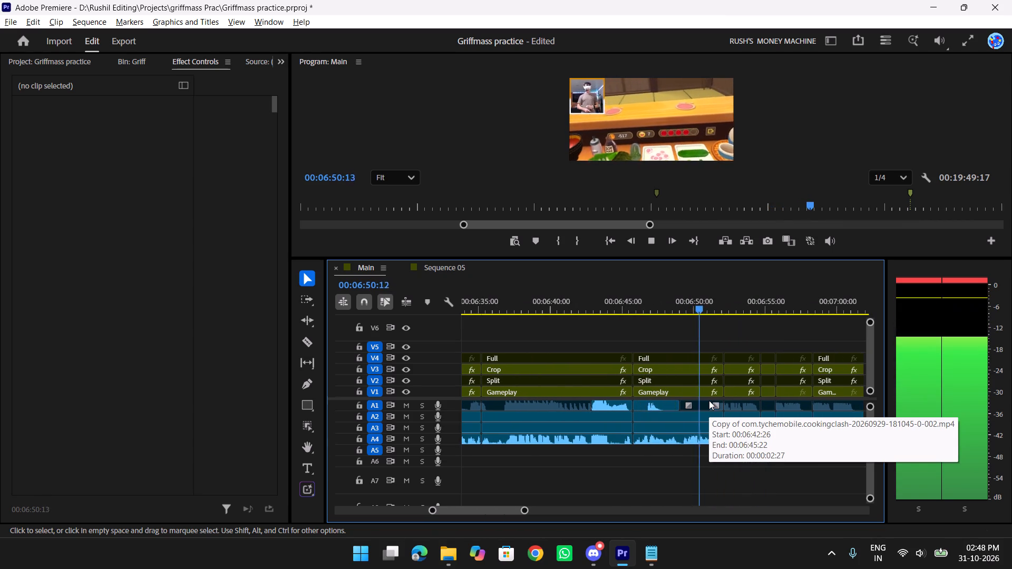
{"action": "key", "text": "space"}
Check the results-screen footage at the end of the Main sequence, from about 00:19:44 to 00:19:48.
{"action": "type", "text": "yyyyyyyy"}
{"action": "key", "text": "t"}
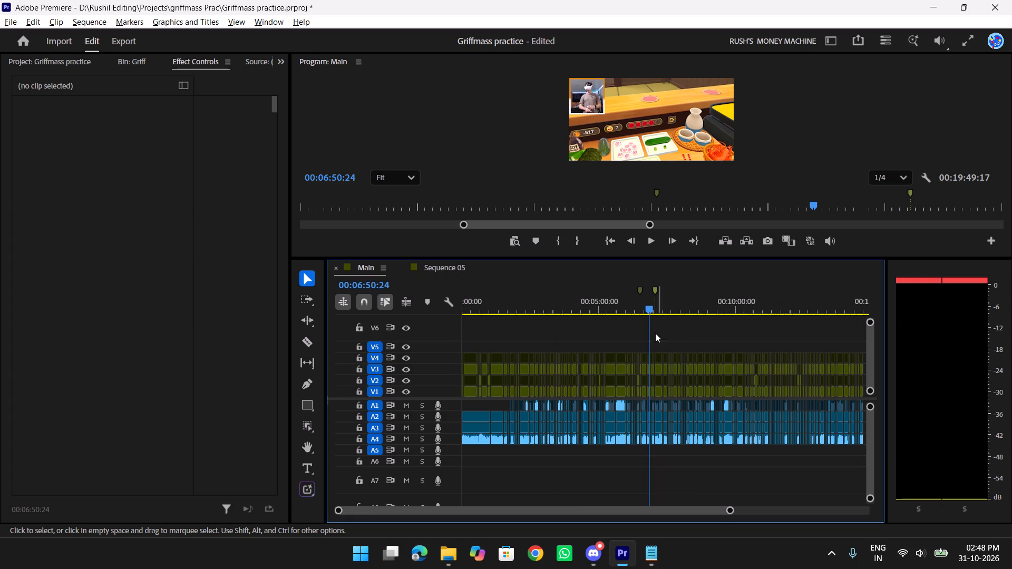
{"action": "type", "text": "yy"}
{"action": "left_click_drag", "start_coordinate": [724, 310], "coordinate": [734, 308]}
{"action": "type", "text": "ttt"}
{"action": "key", "text": "t"}
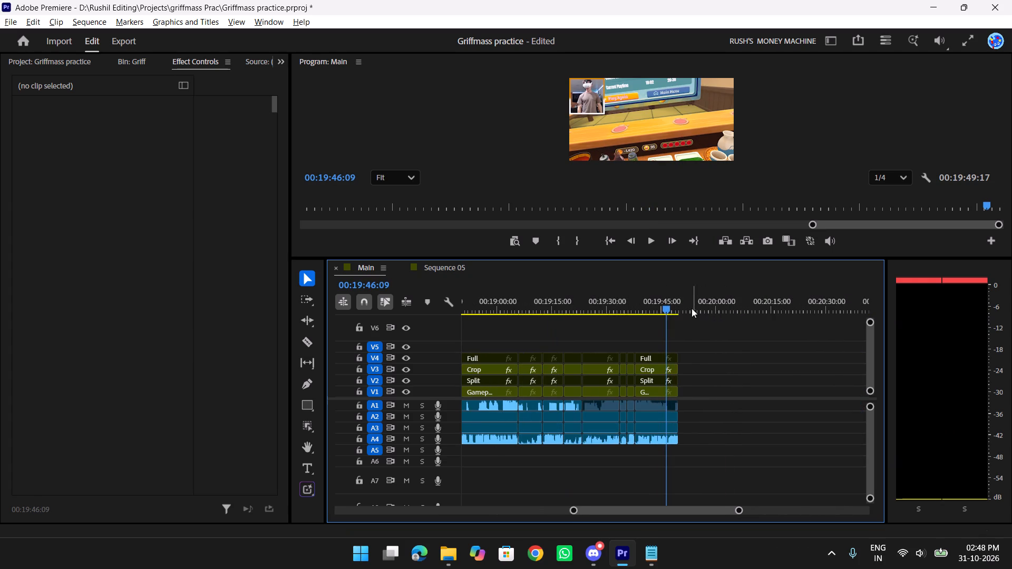
{"action": "left_click_drag", "start_coordinate": [668, 303], "coordinate": [675, 305]}
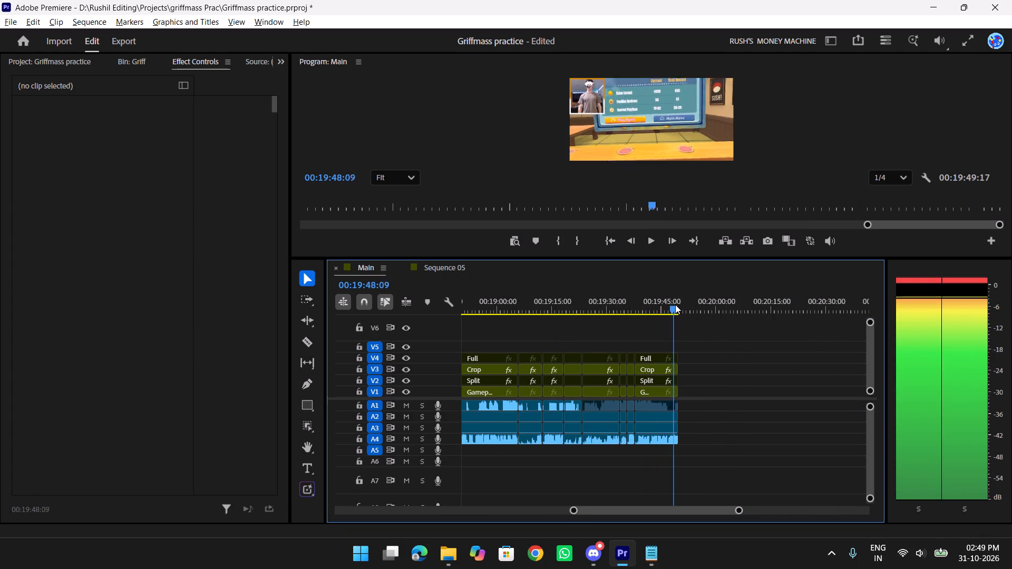
{"action": "left_click_drag", "start_coordinate": [675, 305], "coordinate": [661, 305]}
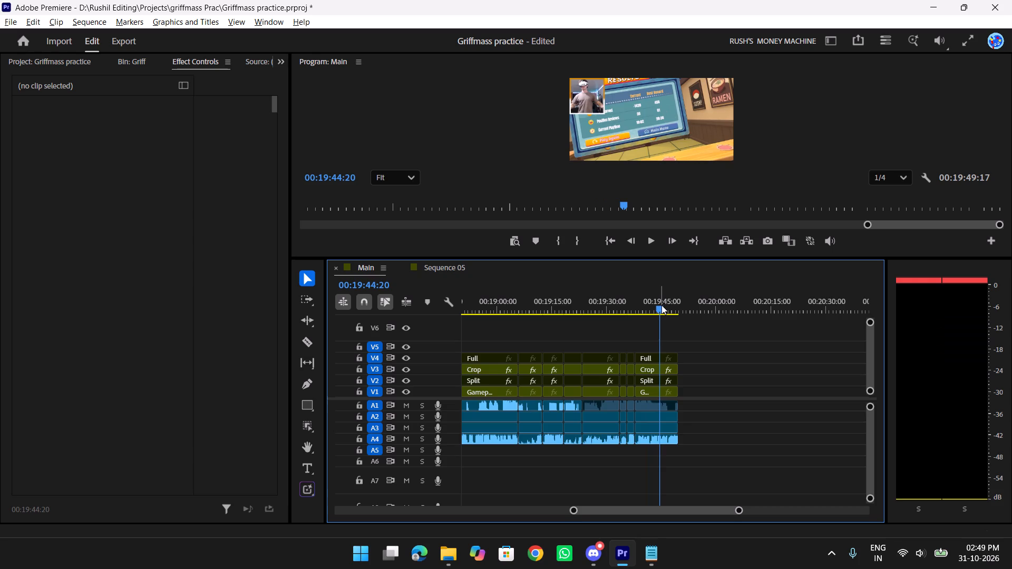
Return to the cut section and remove the sequence markers at 00:06:30:21 and 00:07:03:07.
{"action": "type", "text": "yyyyy"}
{"action": "key", "text": "y"}
{"action": "left_click_drag", "start_coordinate": [721, 307], "coordinate": [556, 311]}
{"action": "key", "text": "t"}
{"action": "key", "text": "t"}
{"action": "key", "text": "t"}
{"action": "key", "text": "t"}
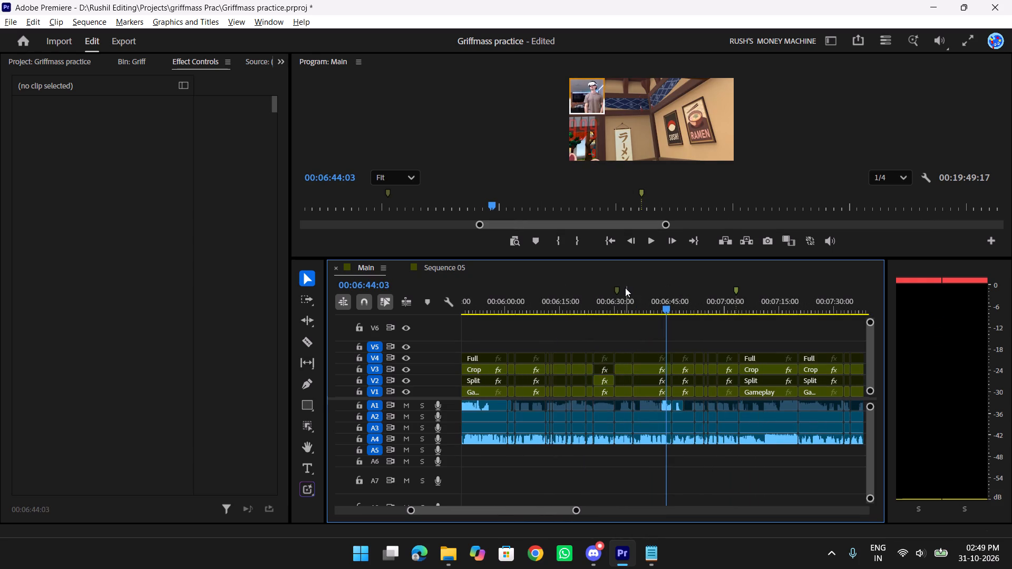
{"action": "left_click", "coordinate": [618, 287]}
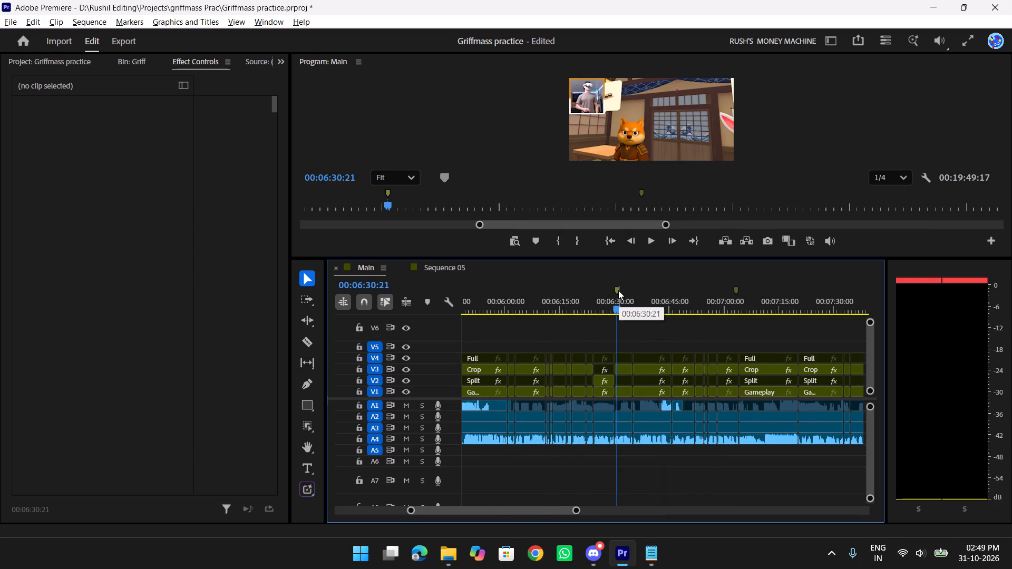
{"action": "key", "text": "l"}
{"action": "left_click", "coordinate": [736, 288]}
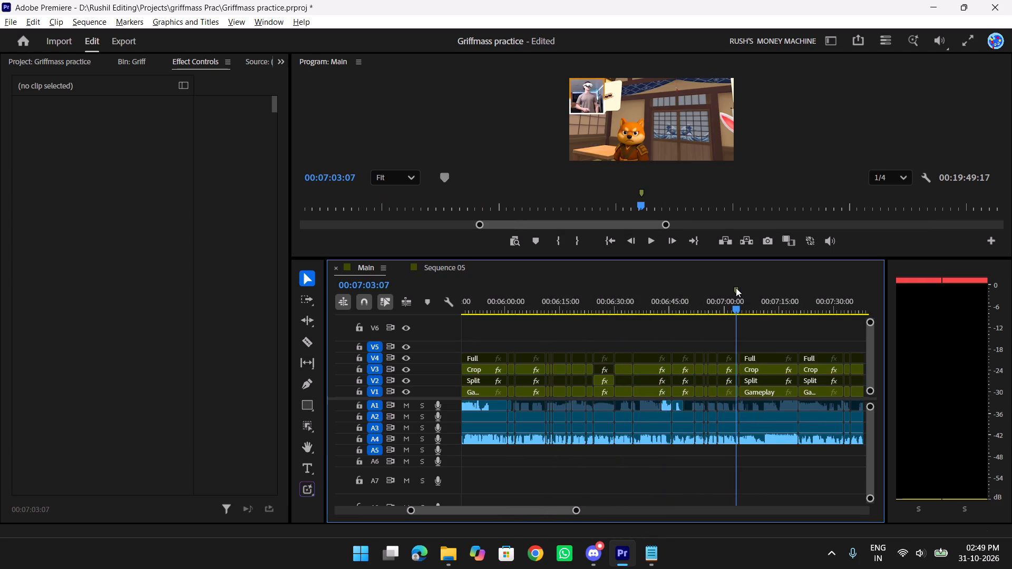
{"action": "key", "text": "l"}
Scrub from about 00:06:27 to 00:06:56, play the crocodile customer footage, and replay it from about 00:06:53.
{"action": "left_click_drag", "start_coordinate": [735, 288], "coordinate": [643, 294]}
{"action": "left_click_drag", "start_coordinate": [597, 295], "coordinate": [608, 295]}
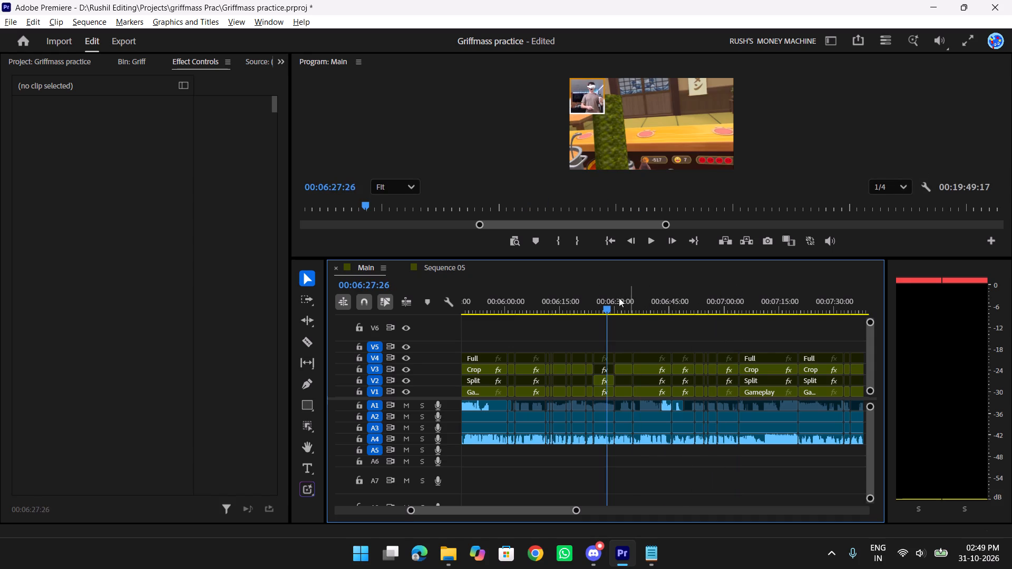
{"action": "left_click_drag", "start_coordinate": [640, 301], "coordinate": [714, 307]}
{"action": "key", "text": "space"}
{"action": "scroll", "coordinate": [688, 305], "scroll_direction": "down", "scroll_amount": 2}
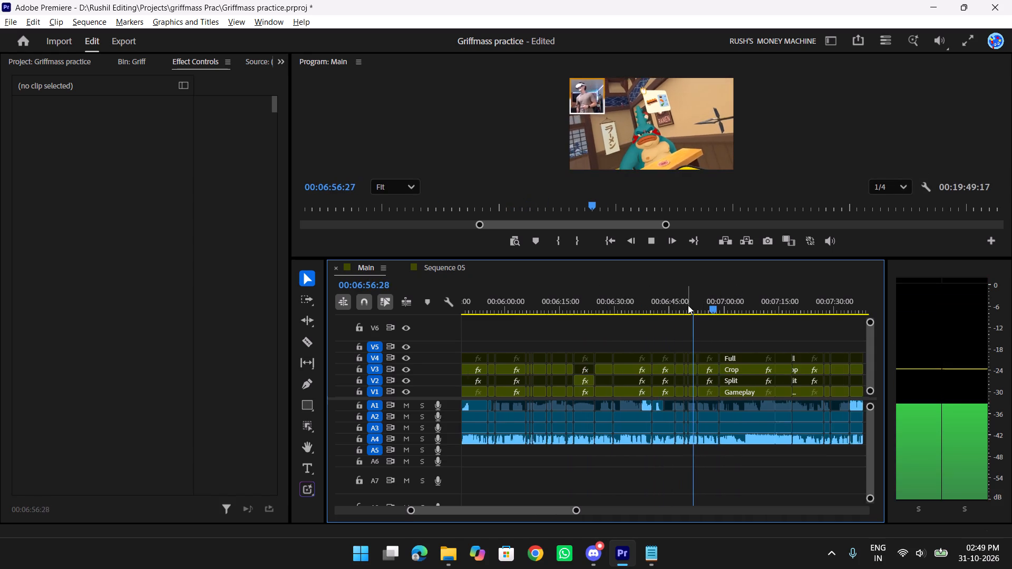
{"action": "key", "text": "space"}
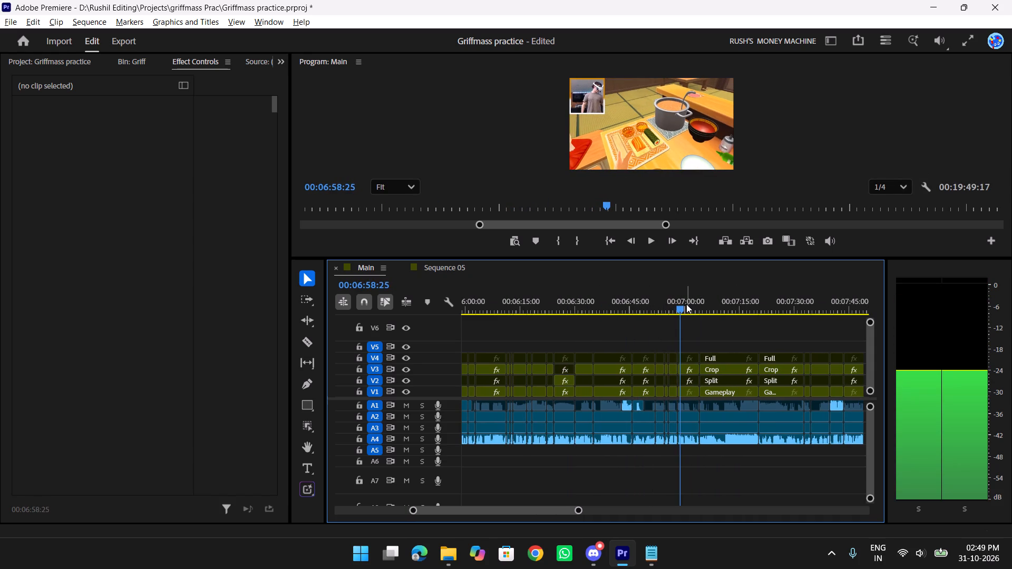
{"action": "key", "text": "t"}
{"action": "key", "text": "t"}
{"action": "left_click_drag", "start_coordinate": [666, 305], "coordinate": [586, 306]}
{"action": "key", "text": "space"}
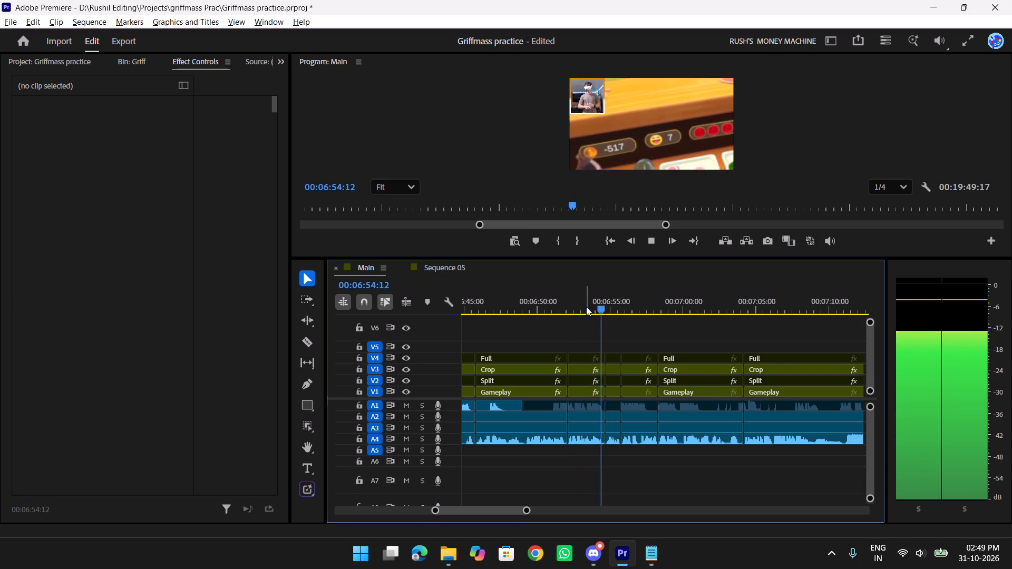
Replay the crocodile customer footage from about 00:06:43 and skip ahead to about 00:07:01.
{"action": "scroll", "coordinate": [698, 340], "scroll_direction": "up", "scroll_amount": 3}
{"action": "left_click_drag", "start_coordinate": [689, 300], "coordinate": [552, 310]}
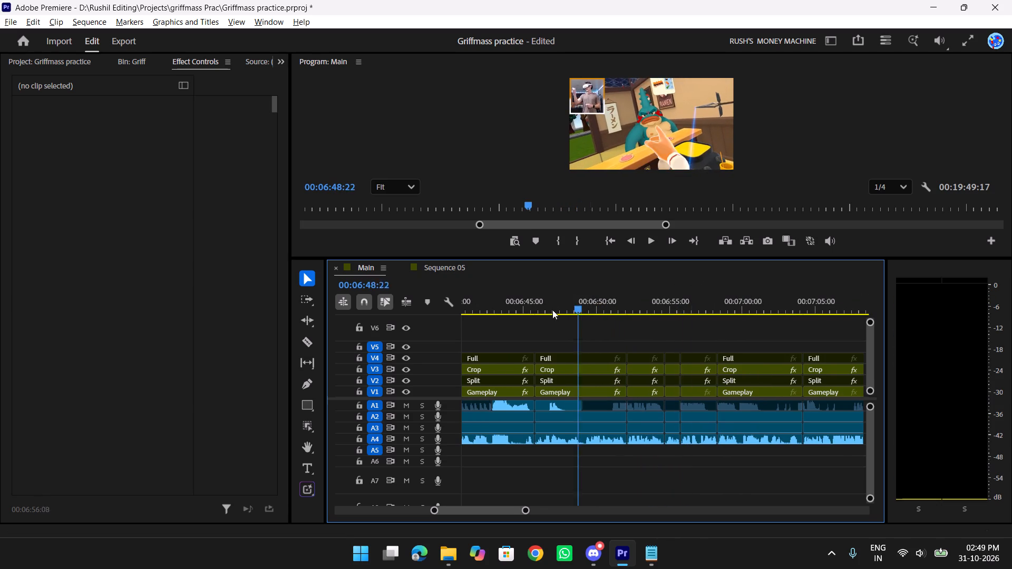
{"action": "left_click_drag", "start_coordinate": [552, 310], "coordinate": [494, 310]}
{"action": "key", "text": "space"}
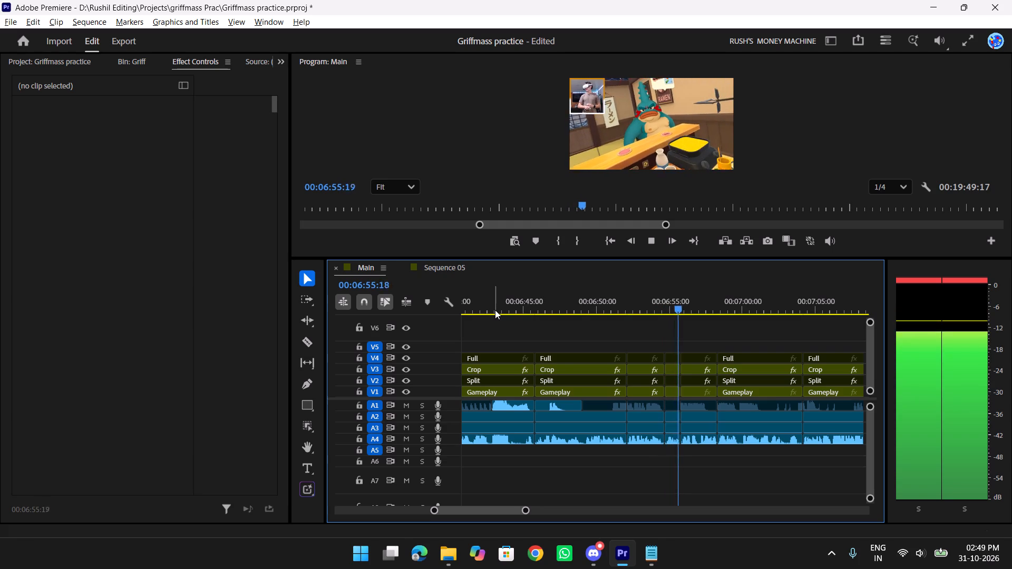
{"action": "scroll", "coordinate": [495, 310], "scroll_direction": "down", "scroll_amount": 4}
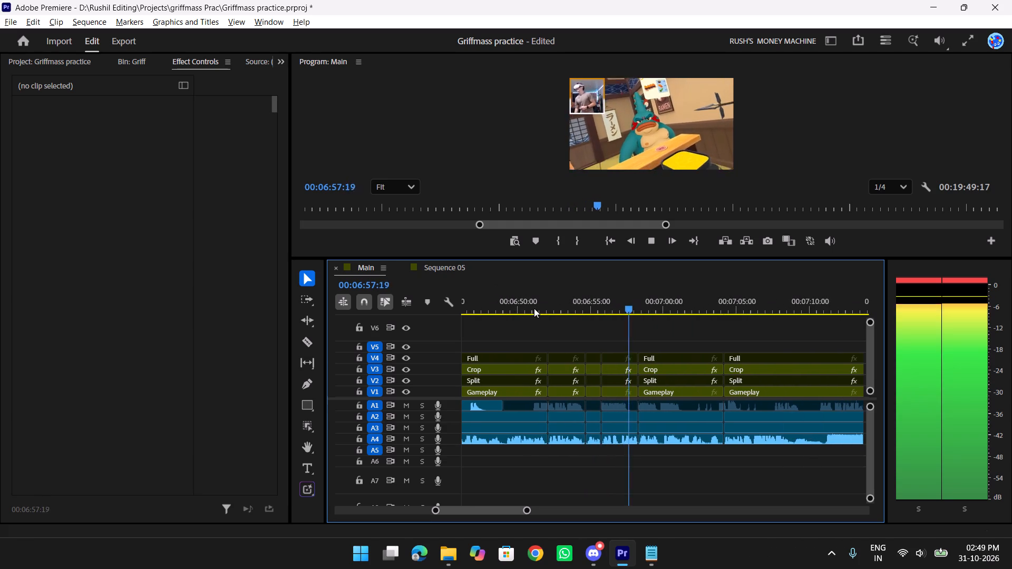
{"action": "left_click_drag", "start_coordinate": [653, 307], "coordinate": [675, 309]}
{"action": "key", "text": "space"}
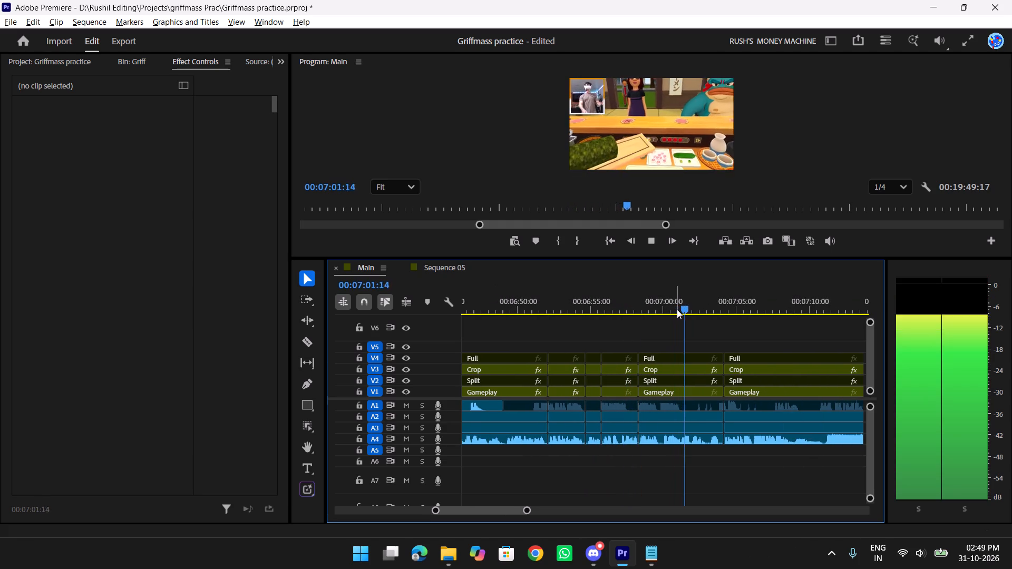
Review the following customer footage up to about 00:07:23, skipping ahead in short jumps.
{"action": "scroll", "coordinate": [677, 309], "scroll_direction": "down", "scroll_amount": 3}
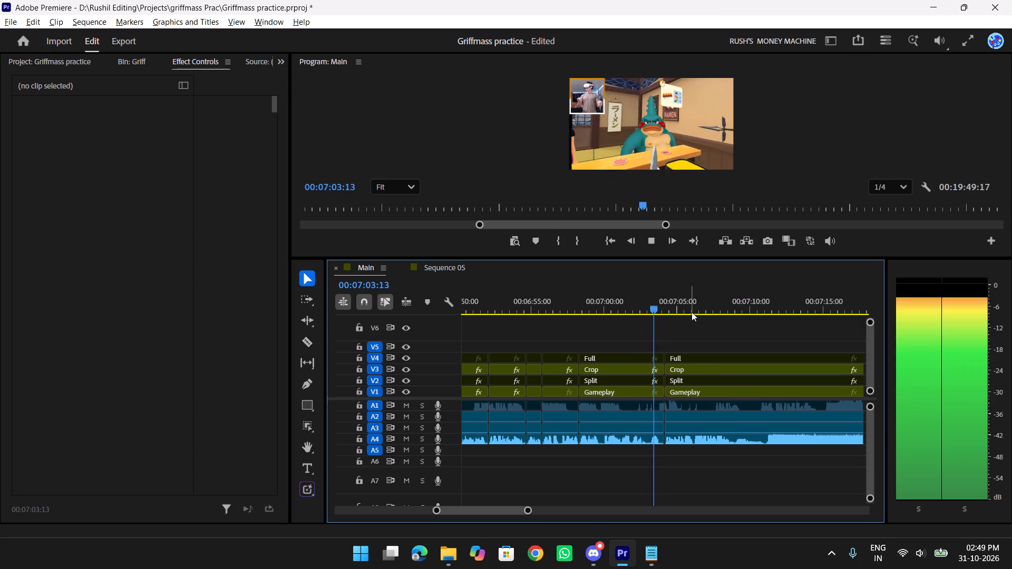
{"action": "scroll", "coordinate": [692, 312], "scroll_direction": "down", "scroll_amount": 1}
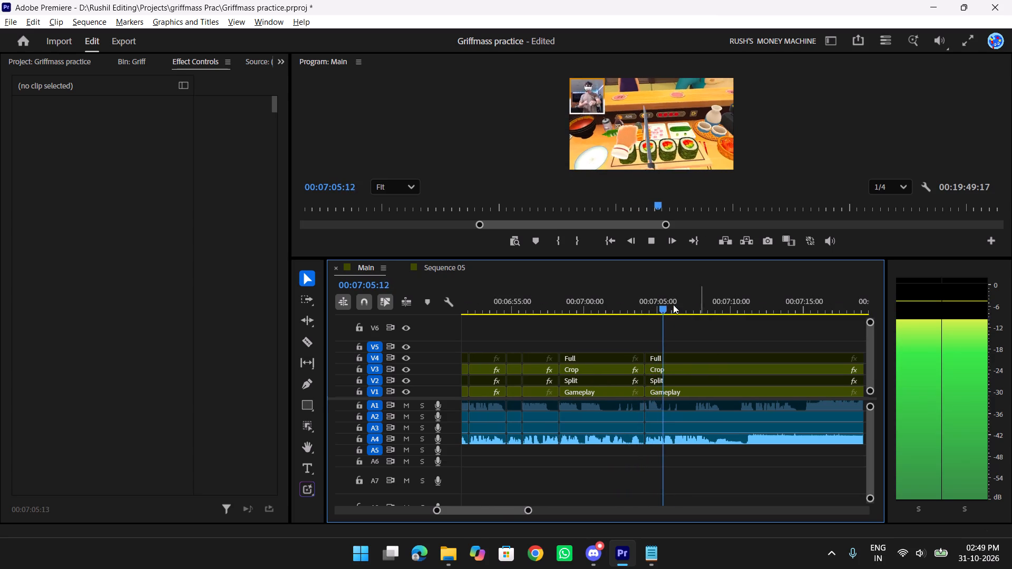
{"action": "left_click_drag", "start_coordinate": [674, 301], "coordinate": [683, 301]}
{"action": "key", "text": "space"}
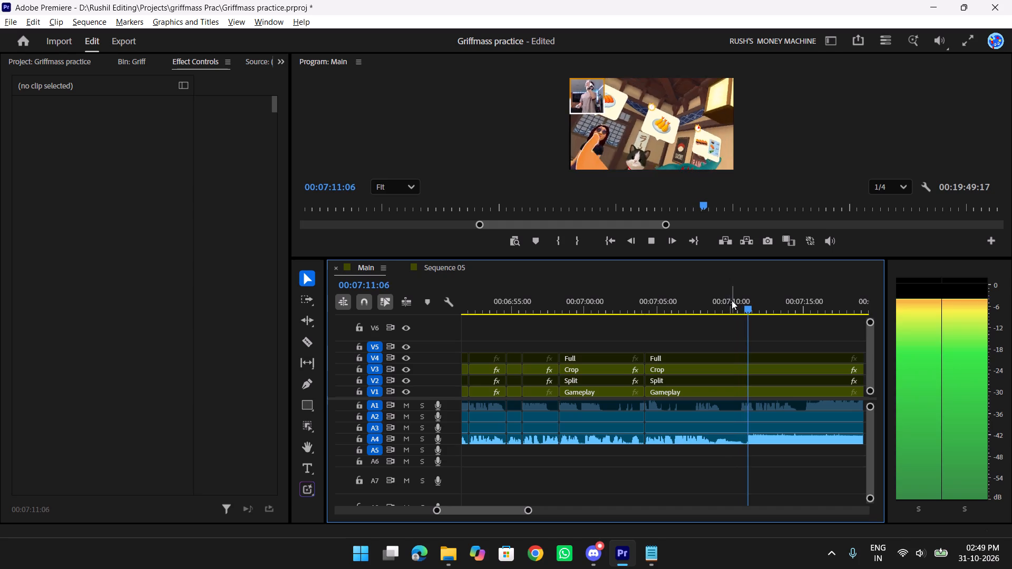
{"action": "scroll", "coordinate": [752, 301], "scroll_direction": "down", "scroll_amount": 4}
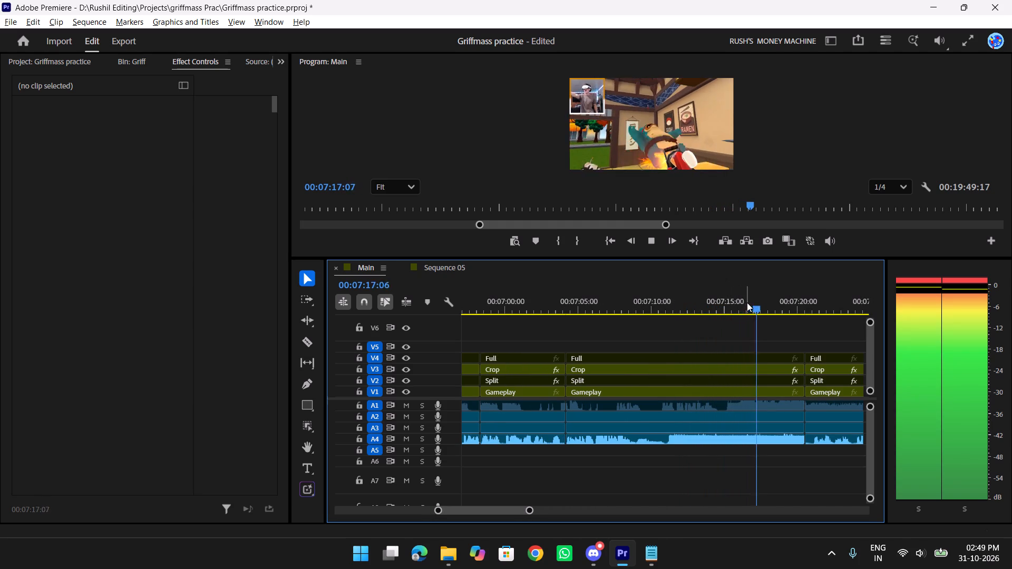
{"action": "left_click_drag", "start_coordinate": [749, 302], "coordinate": [761, 303]}
{"action": "key", "text": "space"}
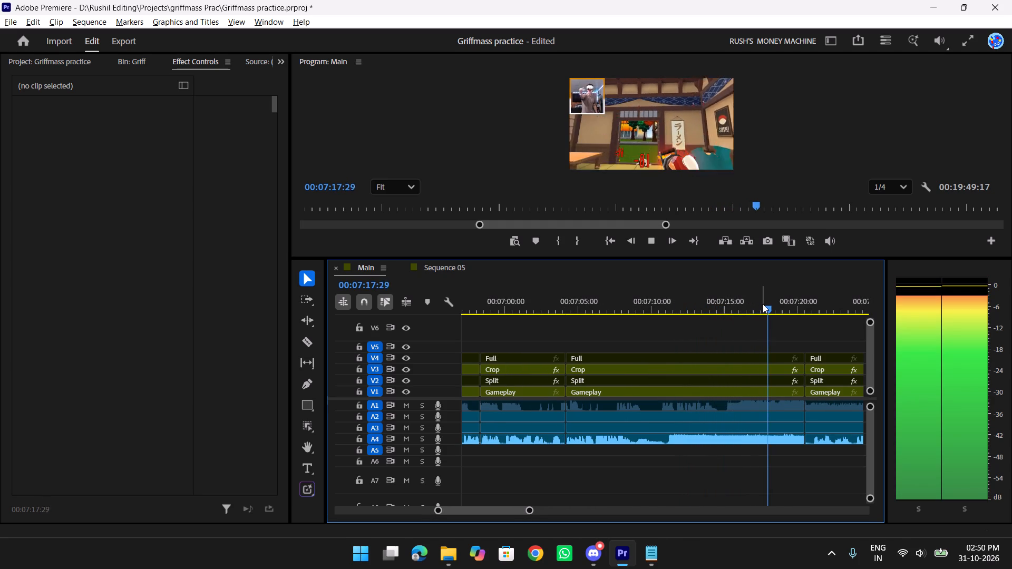
{"action": "scroll", "coordinate": [763, 304], "scroll_direction": "down", "scroll_amount": 2}
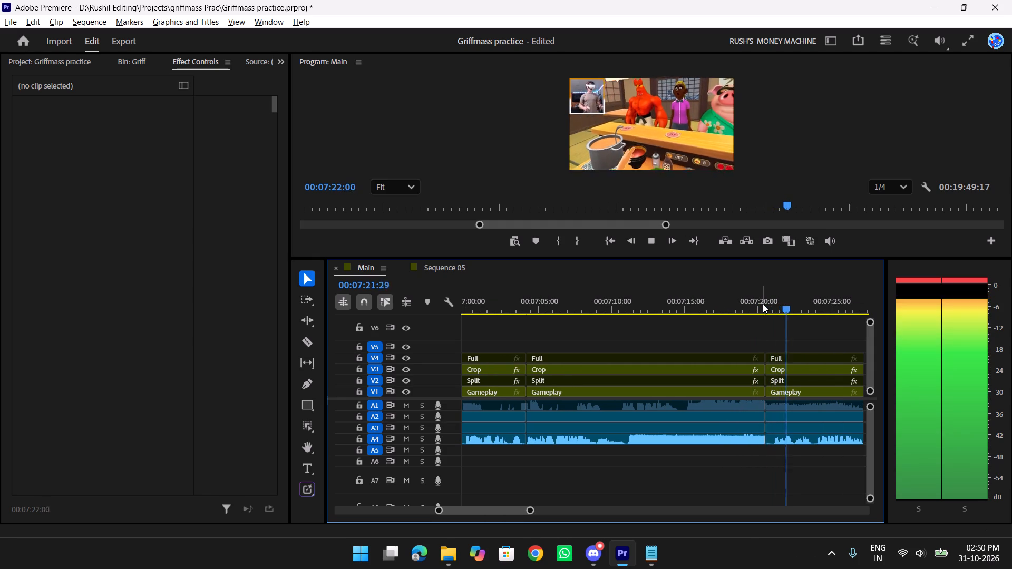
{"action": "key", "text": "space"}
Replay from about 00:07:03 to 00:07:13 in short stretches to find a cut point in the gameplay clip.
{"action": "left_click_drag", "start_coordinate": [780, 301], "coordinate": [740, 305]}
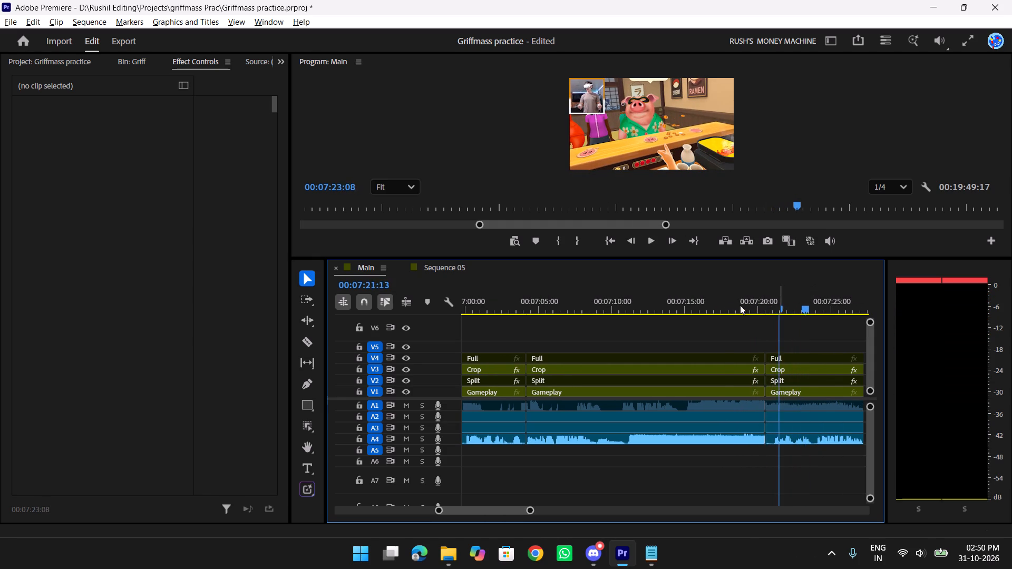
{"action": "left_click_drag", "start_coordinate": [740, 305], "coordinate": [514, 329]}
{"action": "key", "text": "space"}
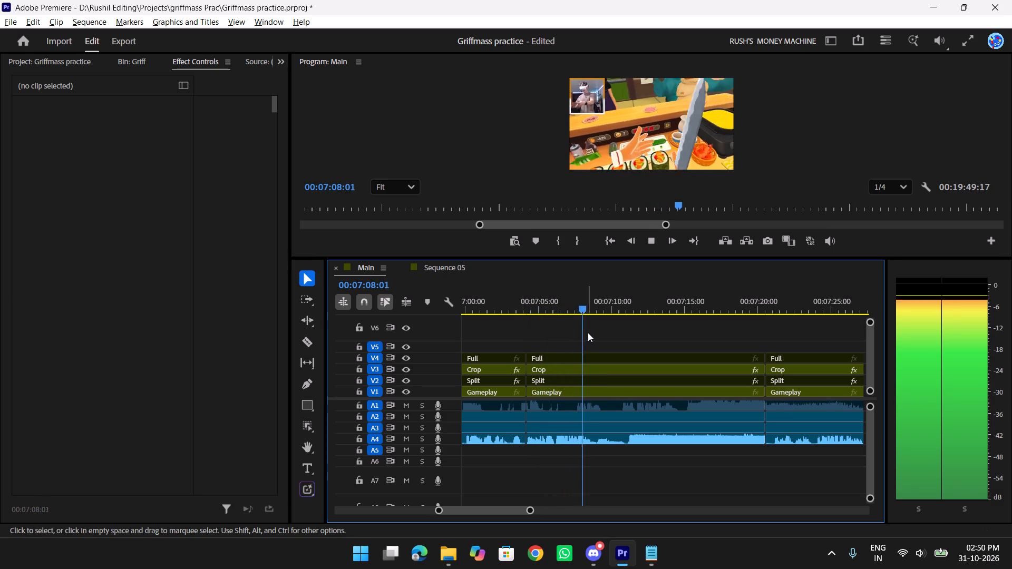
{"action": "key", "text": "space"}
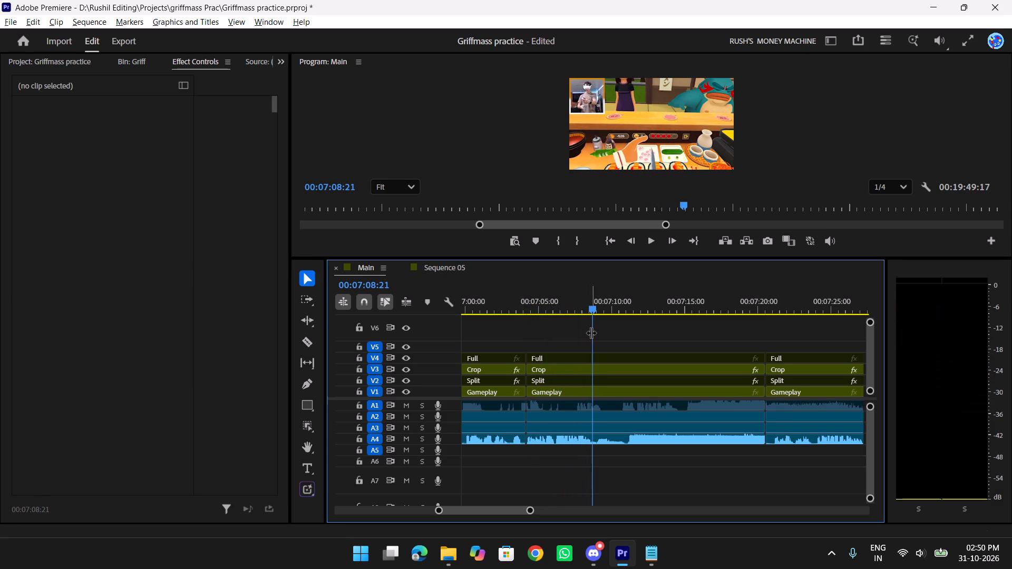
{"action": "key", "text": "space"}
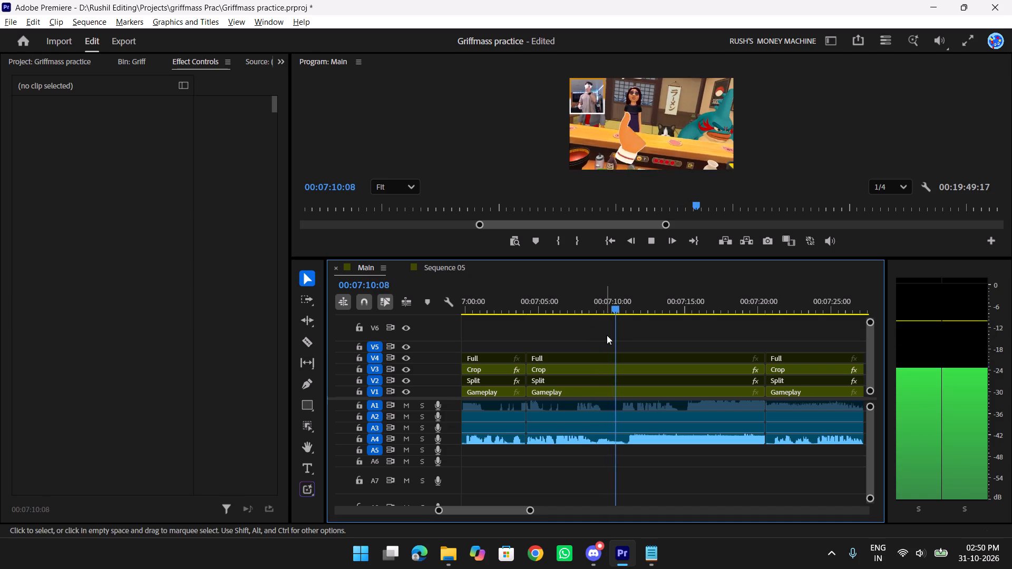
{"action": "key", "text": "space"}
{"action": "key", "text": "space"}
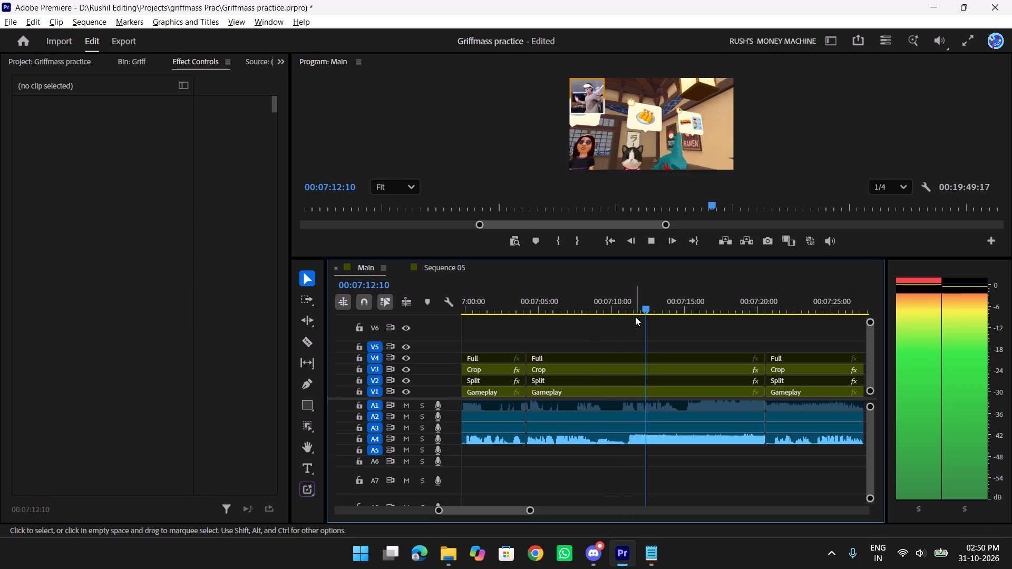
{"action": "key", "text": "space"}
{"action": "key", "text": "space"}
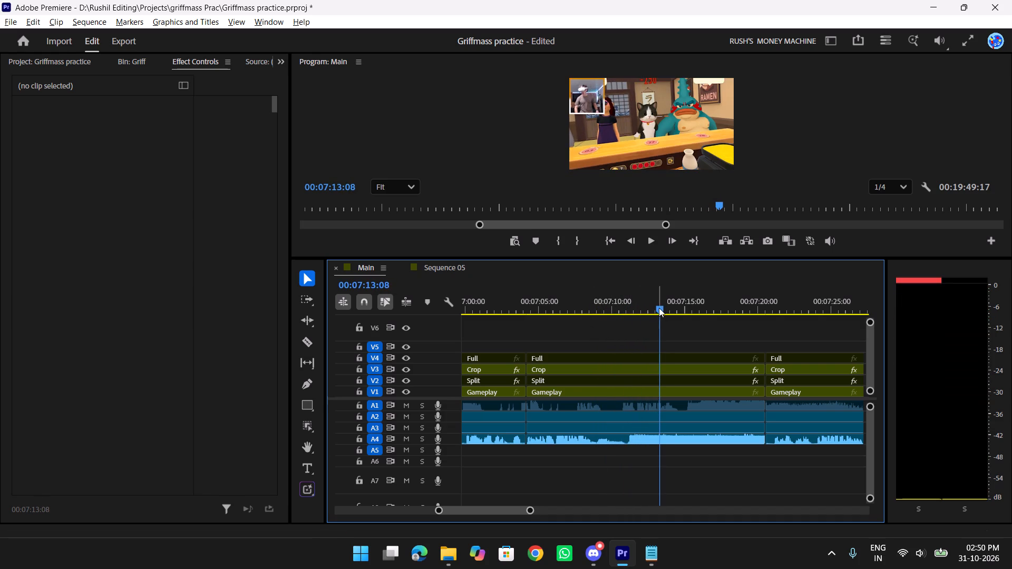
Split the gameplay clips on all used video and audio tracks at 00:07:13:24.
{"action": "key", "text": "space"}
{"action": "key", "text": "w"}
{"action": "left_click", "coordinate": [712, 483]}
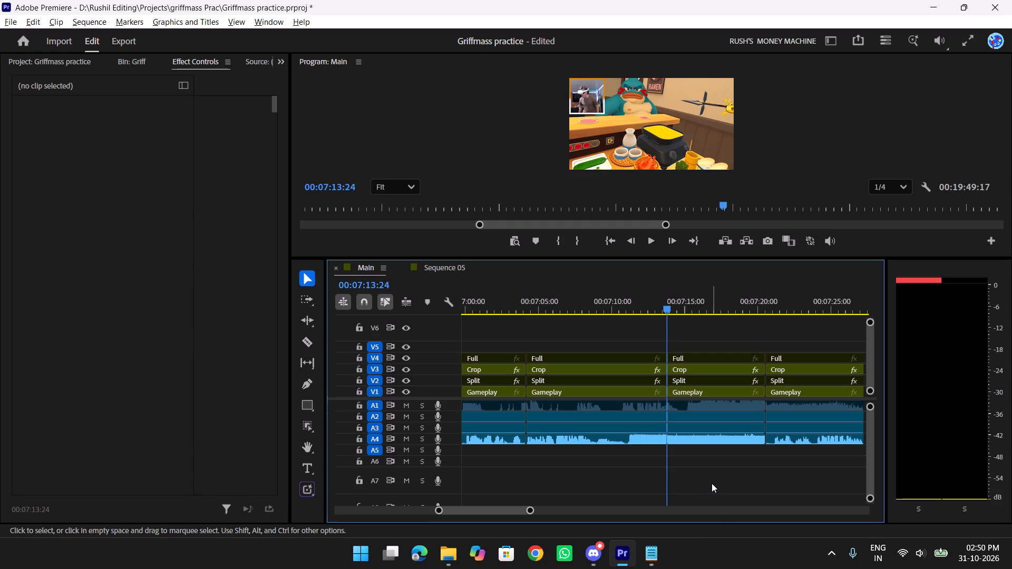
Delete the split-off footage from 00:07:13:24 to the next cut on all tracks and close the gap.
{"action": "left_click_drag", "start_coordinate": [715, 495], "coordinate": [697, 357]}
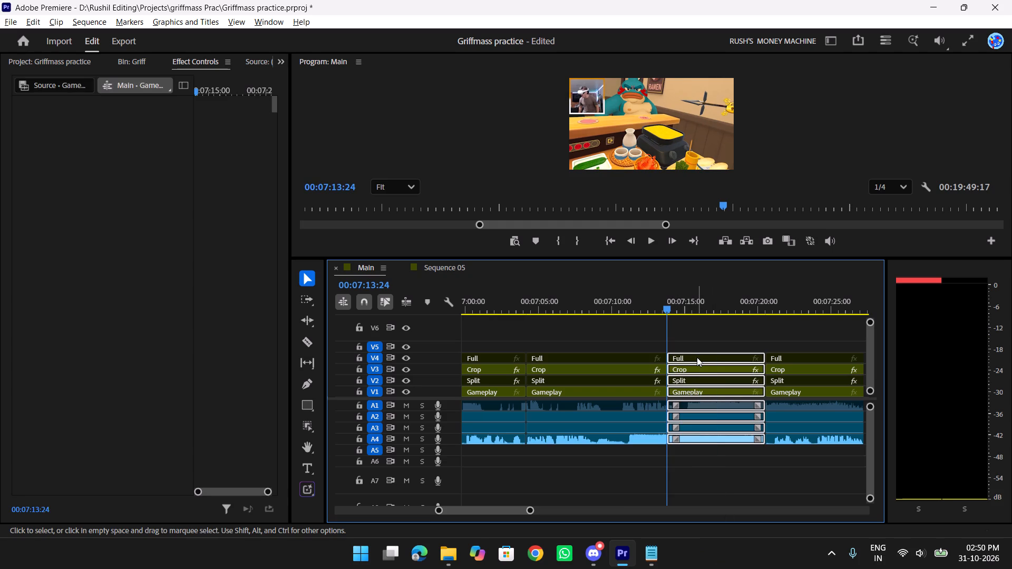
{"action": "key", "text": "Delete"}
{"action": "right_click", "coordinate": [691, 389]}
{"action": "left_click", "coordinate": [758, 386]}
{"action": "left_click", "coordinate": [713, 389]}
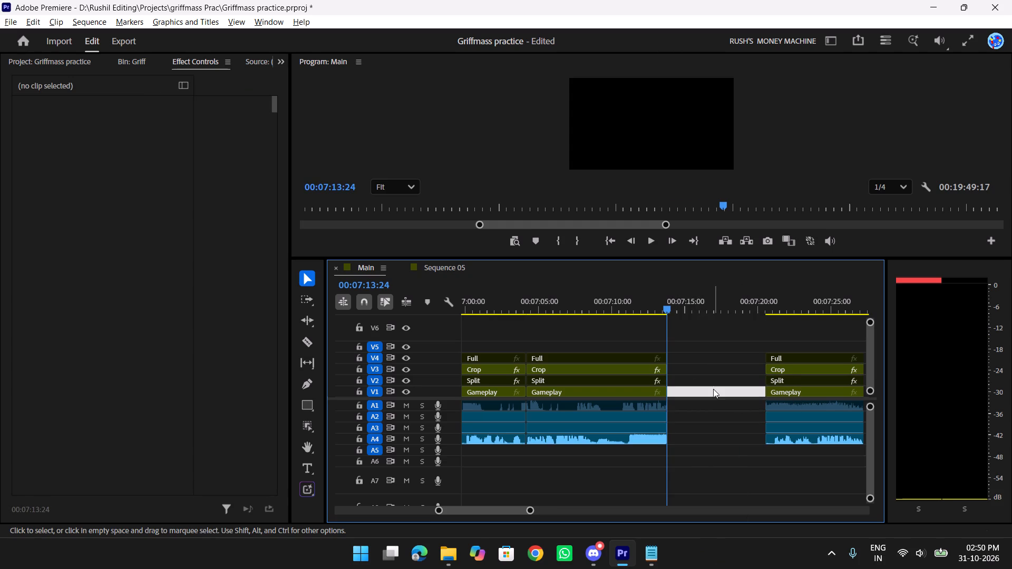
{"action": "right_click", "coordinate": [713, 389]}
{"action": "left_click", "coordinate": [735, 397]}
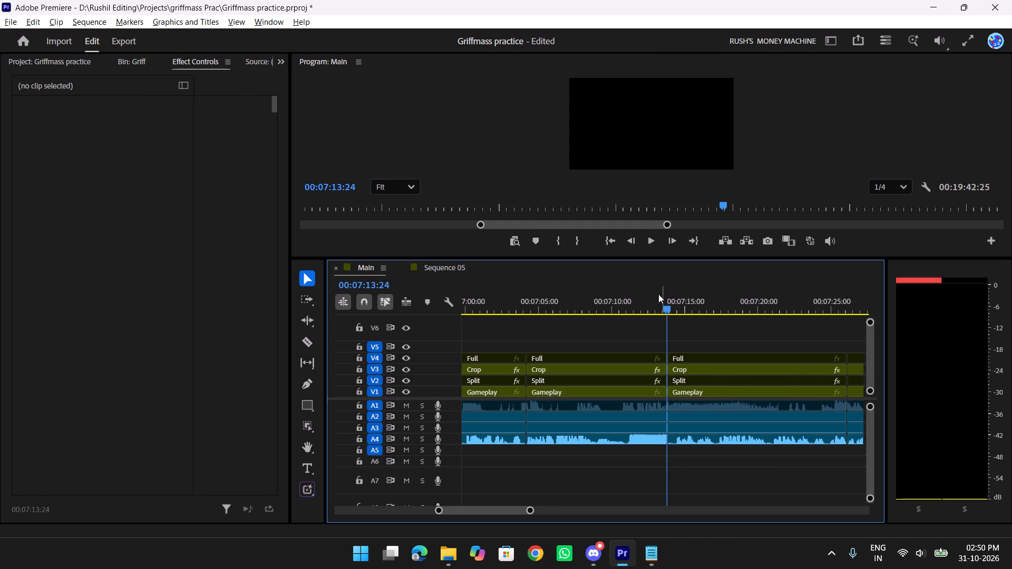
Play the sequence from about 00:07:00 towards the new join at 00:07:13:24.
{"action": "left_click_drag", "start_coordinate": [657, 294], "coordinate": [540, 304]}
{"action": "key", "text": "y"}
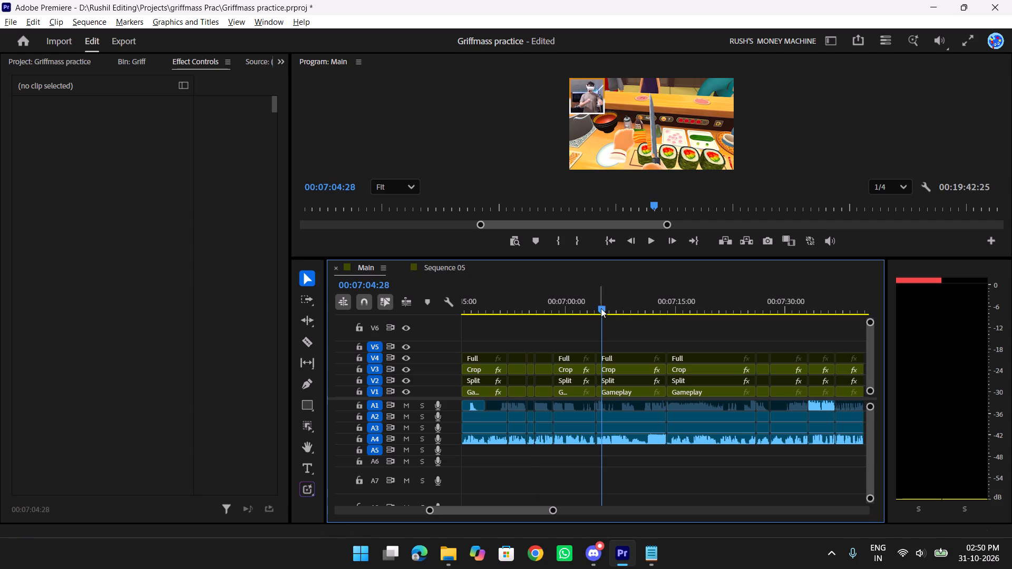
{"action": "left_click_drag", "start_coordinate": [596, 307], "coordinate": [563, 311]}
{"action": "key", "text": "space"}
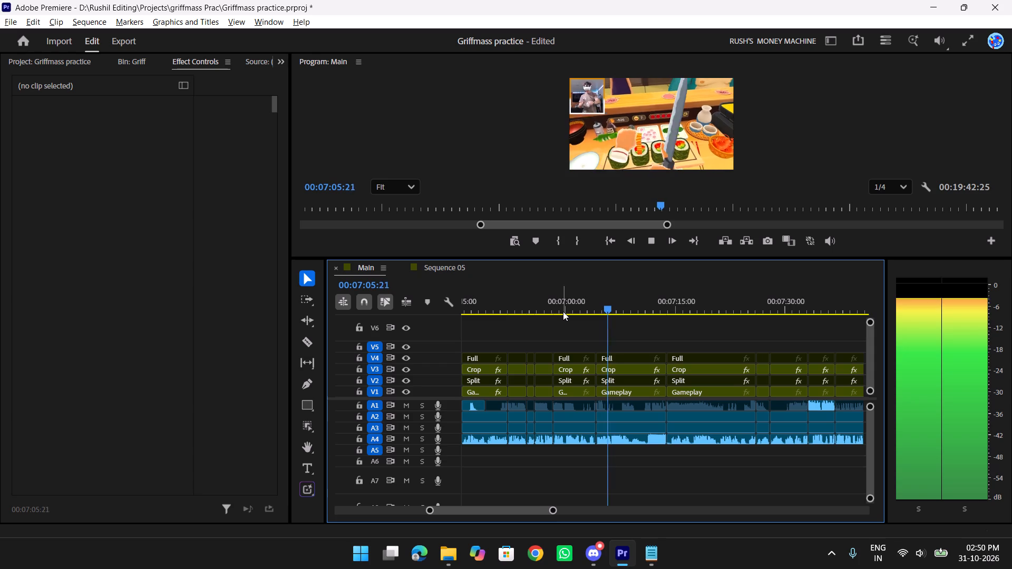
{"action": "key", "text": "space"}
{"action": "key", "text": "alt+Tab"}
{"action": "key", "text": "alt+Tab"}
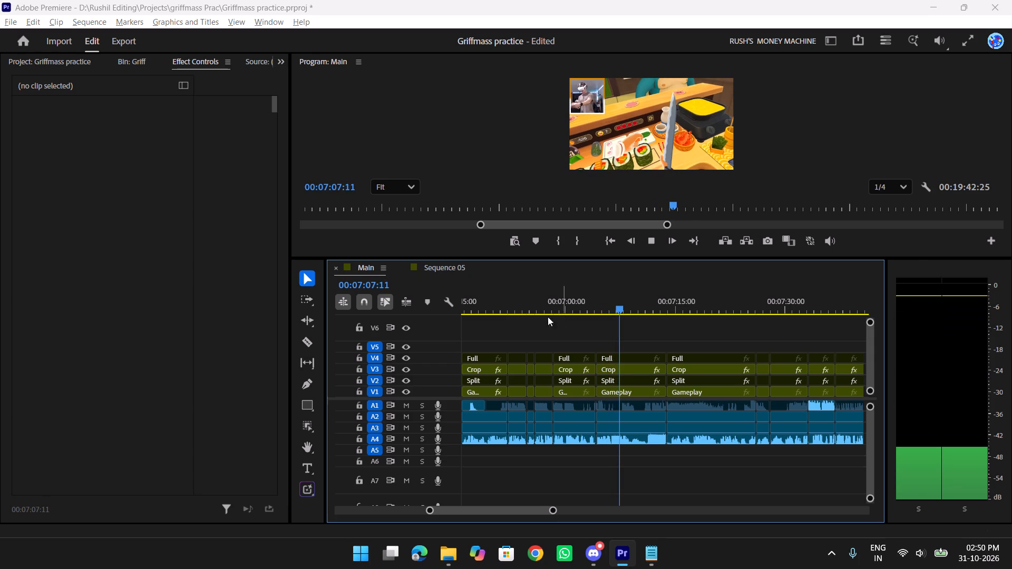
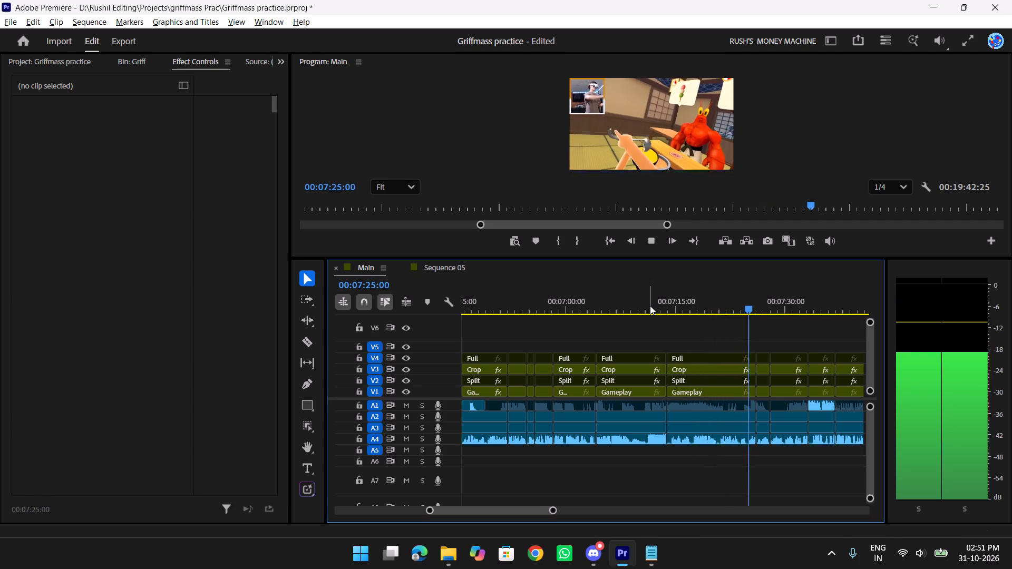
Play the sequence from about 00:07:25 to 00:08:00, repeating the stretch from 00:07:55 to look for weak footage.
{"action": "scroll", "coordinate": [650, 306], "scroll_direction": "down", "scroll_amount": 2, "text": "alt"}
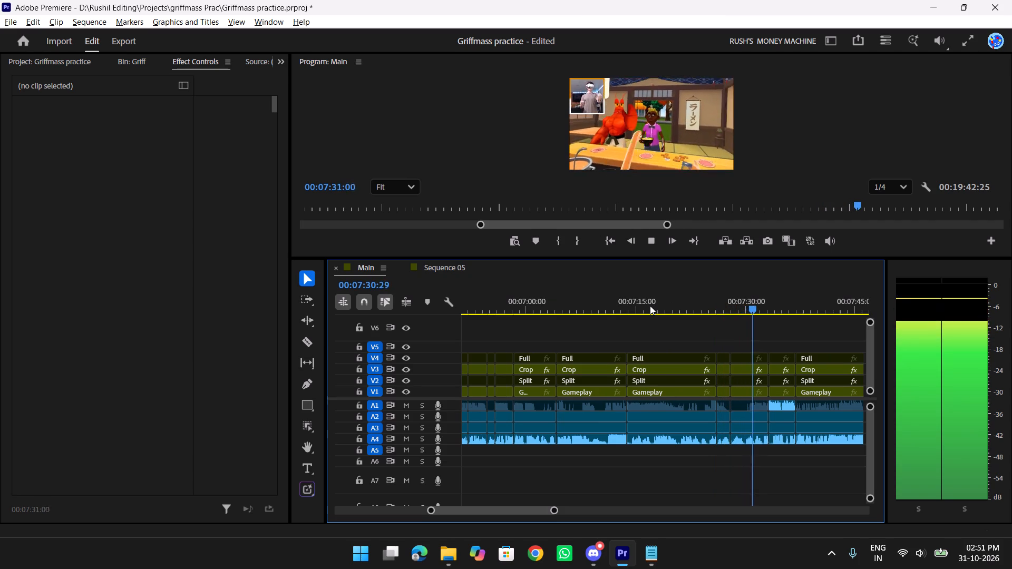
{"action": "scroll", "coordinate": [650, 306], "scroll_direction": "down", "scroll_amount": 2, "text": "alt"}
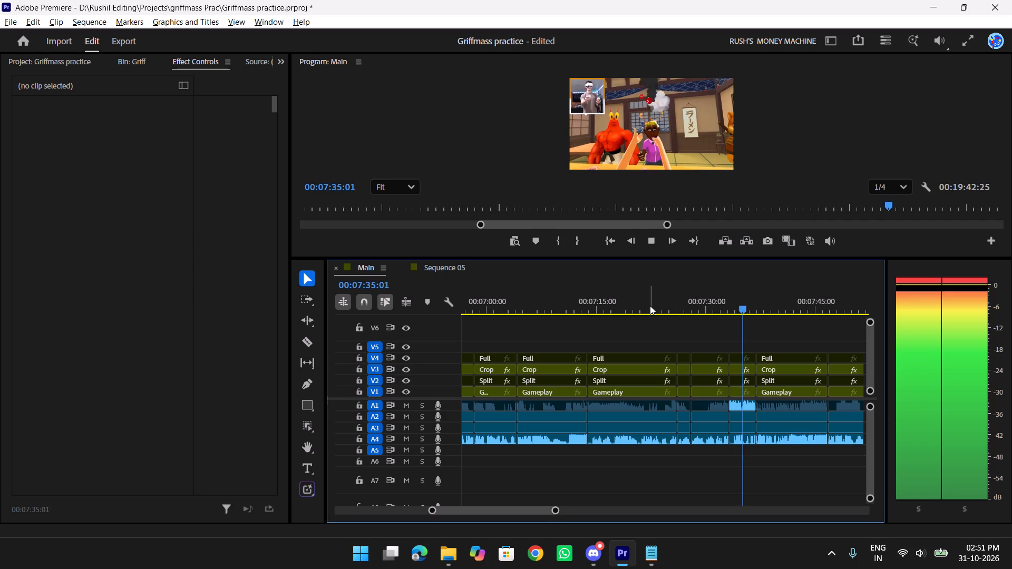
{"action": "scroll", "coordinate": [650, 306], "scroll_direction": "down", "scroll_amount": 2, "text": "alt"}
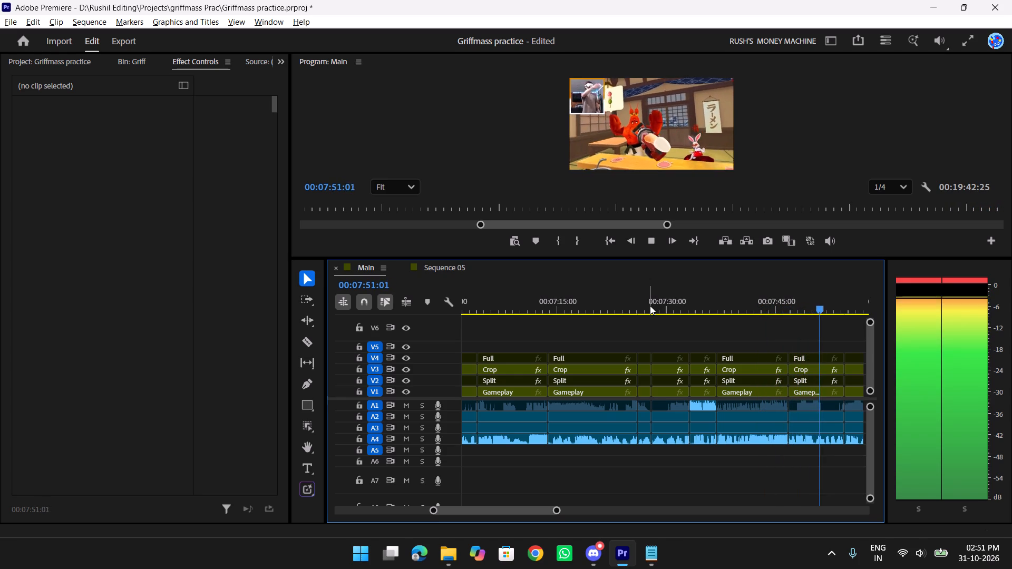
{"action": "scroll", "coordinate": [650, 306], "scroll_direction": "down", "scroll_amount": 4, "text": "alt"}
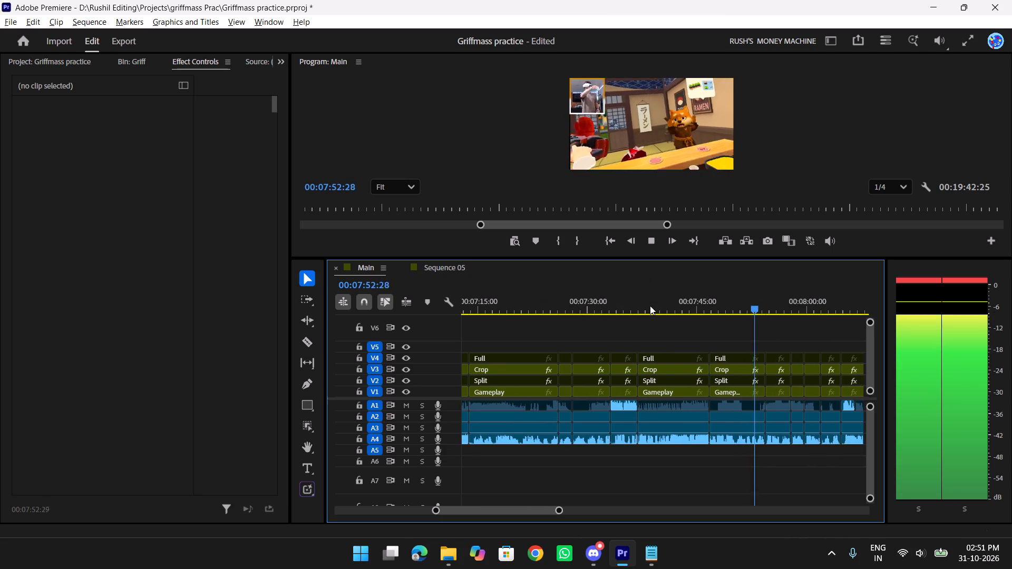
{"action": "scroll", "coordinate": [650, 306], "scroll_direction": "down", "scroll_amount": 3, "text": "alt"}
{"action": "key", "text": "space"}
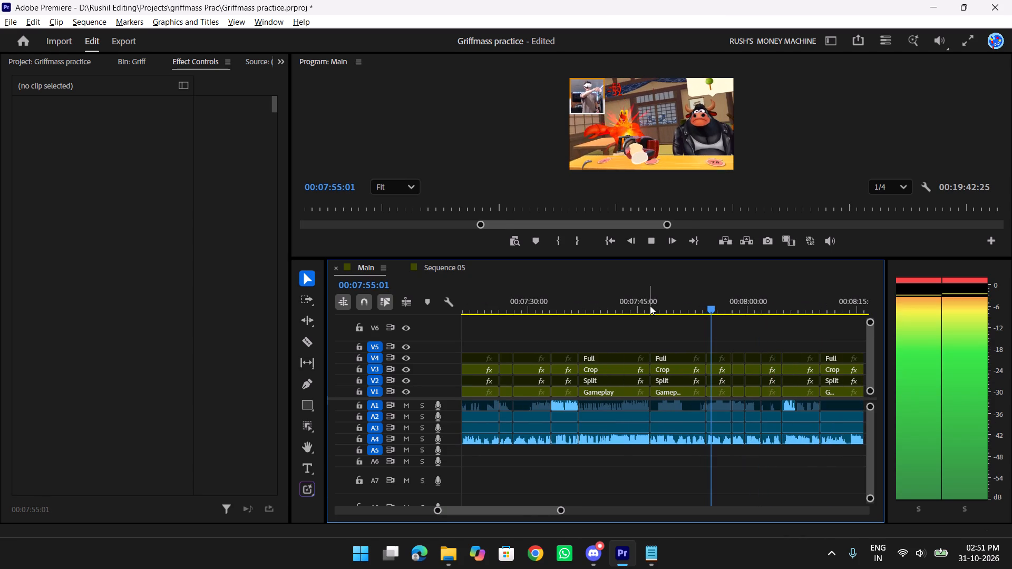
{"action": "key", "text": "space"}
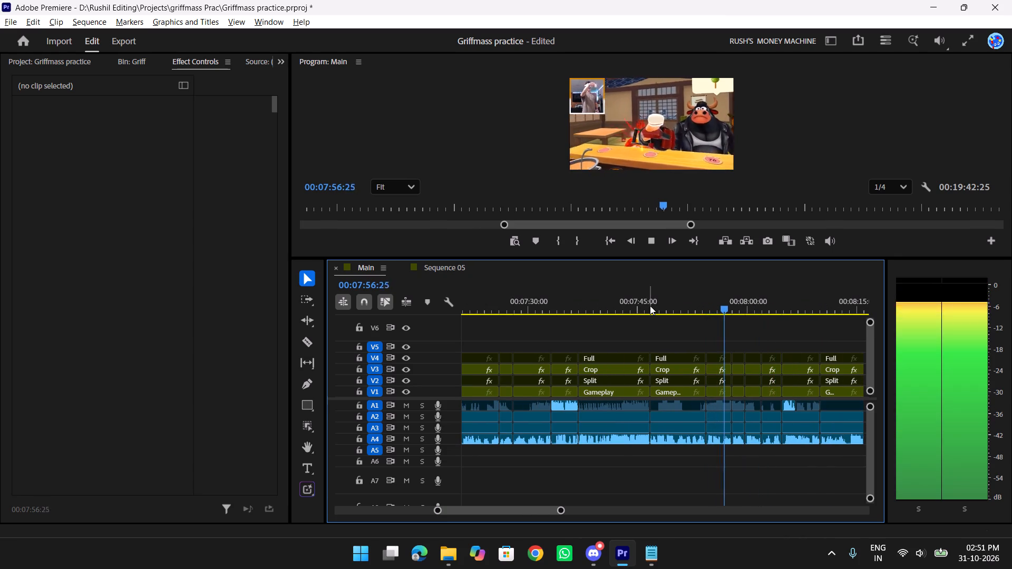
{"action": "key", "text": "space"}
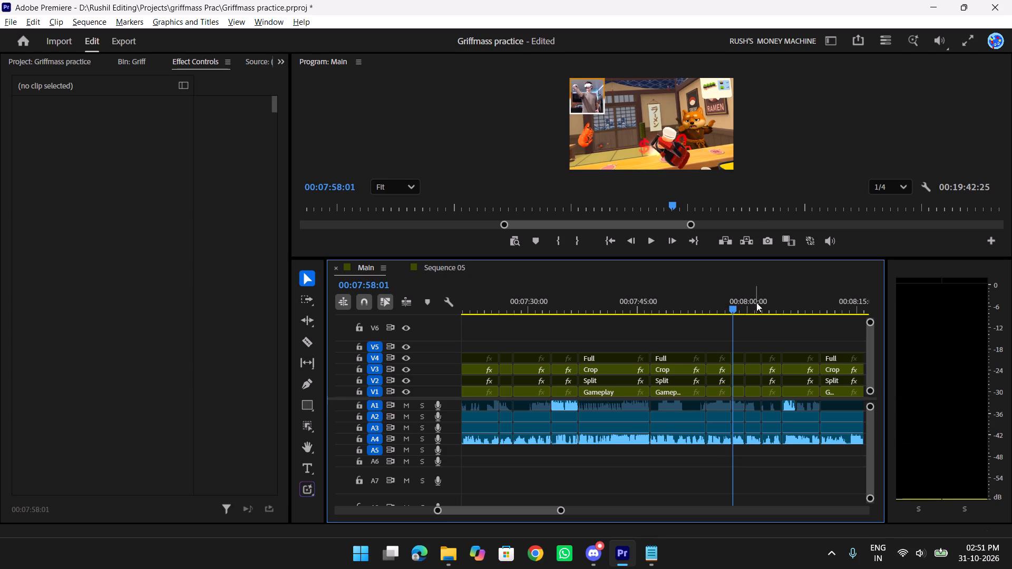
{"action": "left_click_drag", "start_coordinate": [725, 302], "coordinate": [709, 303], "text": "alt"}
{"action": "key", "text": "space"}
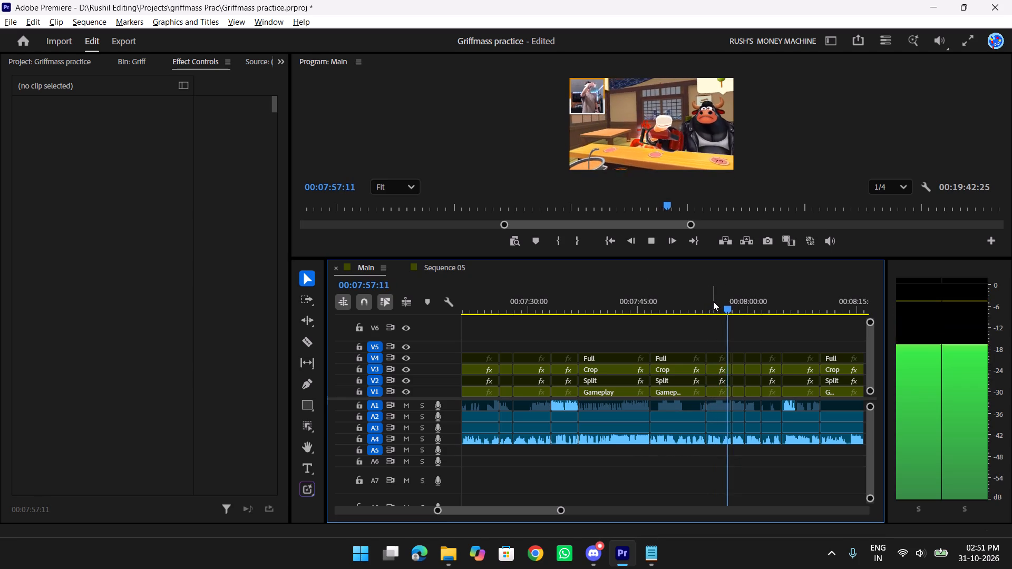
{"action": "key", "text": "space"}
{"action": "key", "text": "space"}
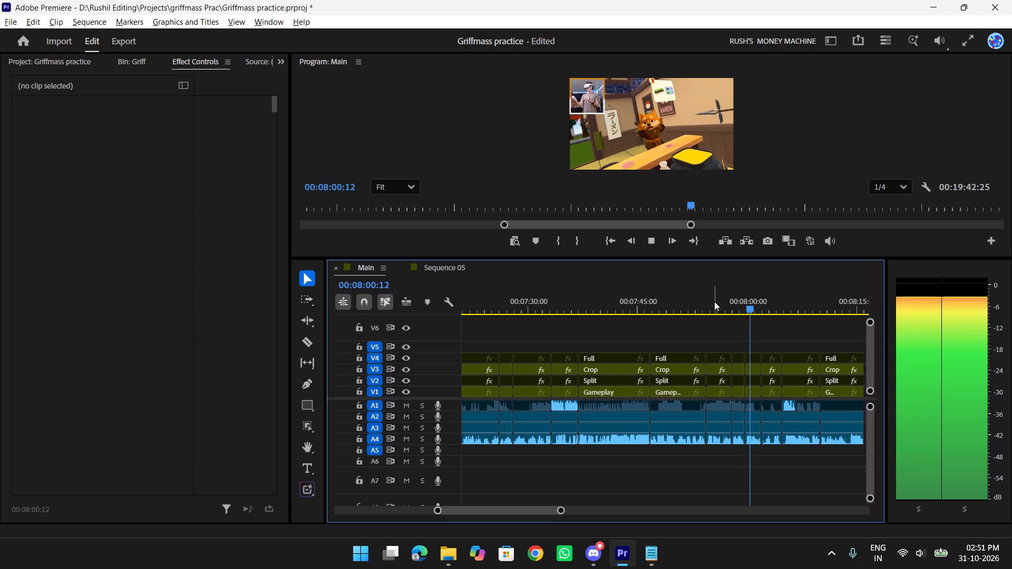
{"action": "key", "text": "space"}
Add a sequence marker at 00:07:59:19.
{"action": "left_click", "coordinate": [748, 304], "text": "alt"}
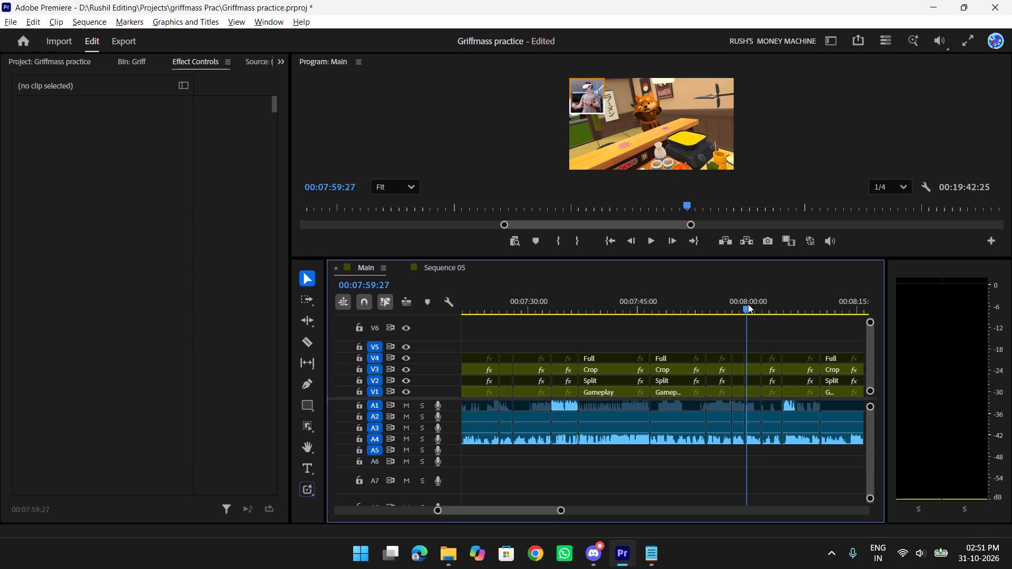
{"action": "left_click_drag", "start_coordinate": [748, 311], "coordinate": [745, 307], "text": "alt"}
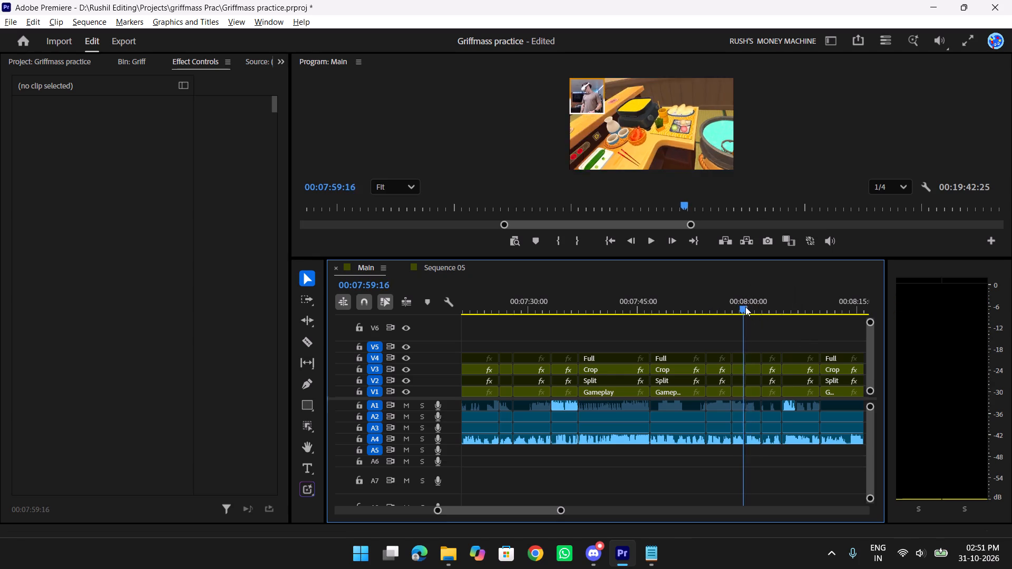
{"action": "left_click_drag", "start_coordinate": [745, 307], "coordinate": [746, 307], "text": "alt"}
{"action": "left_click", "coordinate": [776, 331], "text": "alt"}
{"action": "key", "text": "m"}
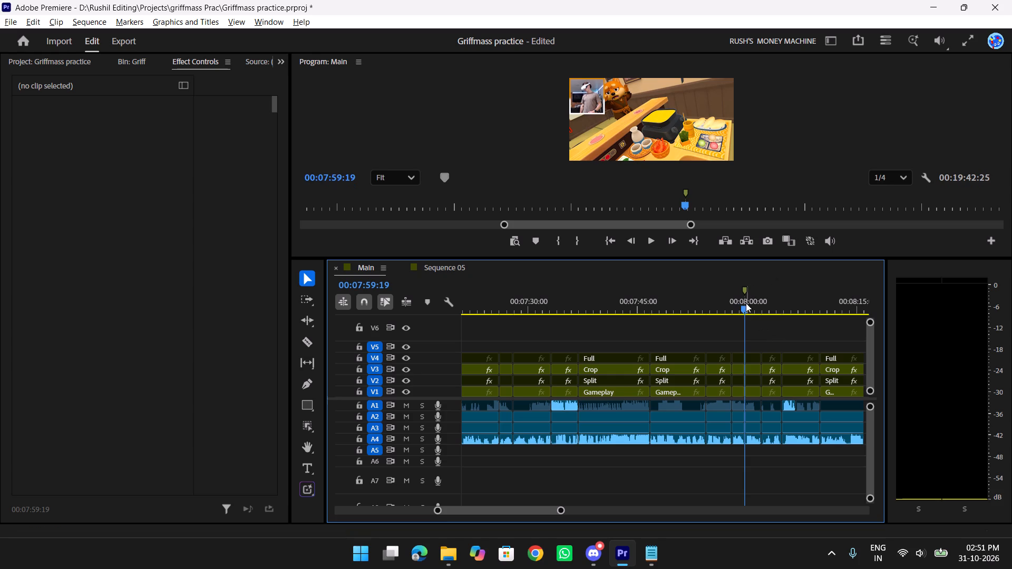
Replay the gameplay from about 00:07:54 to 00:08:00 and the lead-up to 00:07:54:20 to judge the footage before the marker.
{"action": "left_click_drag", "start_coordinate": [740, 306], "coordinate": [699, 306], "text": "alt"}
{"action": "key", "text": "space"}
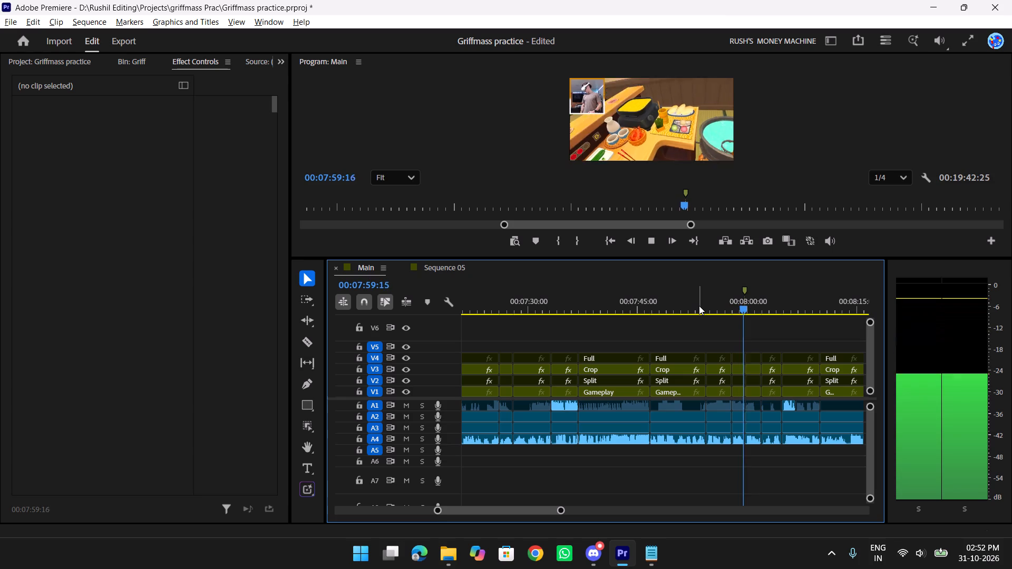
{"action": "key", "text": "space"}
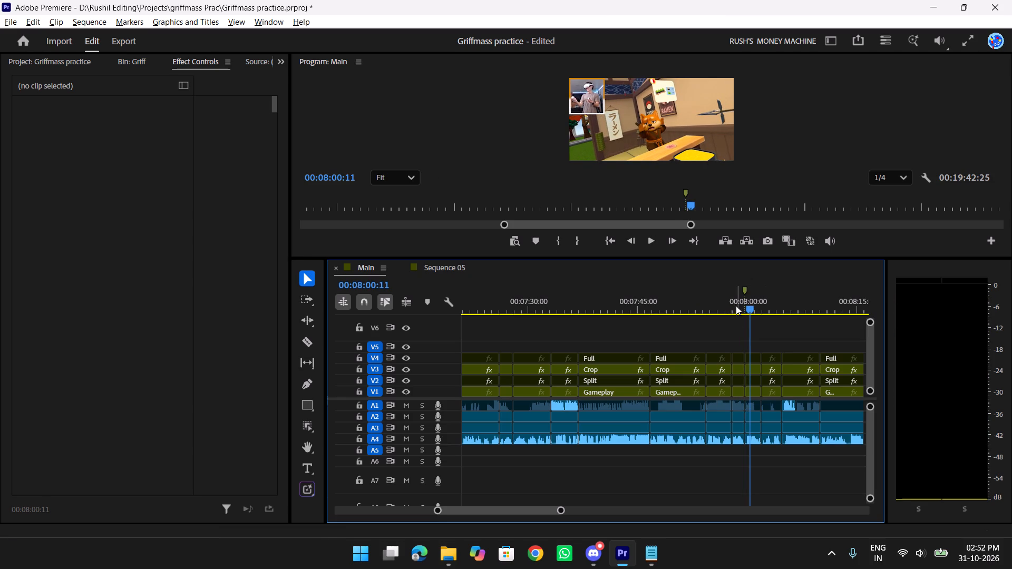
{"action": "left_click_drag", "start_coordinate": [729, 302], "coordinate": [636, 301], "text": "alt"}
{"action": "key", "text": "space"}
{"action": "left_click_drag", "start_coordinate": [666, 300], "coordinate": [680, 301], "text": "alt"}
{"action": "key", "text": "space"}
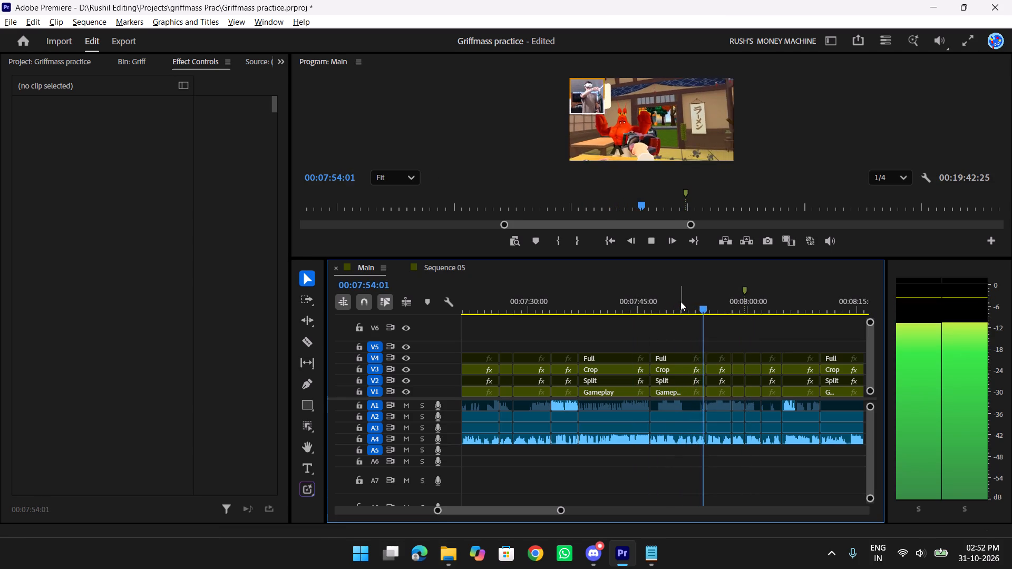
{"action": "key", "text": "space"}
Delete the two short gameplay segments between about 00:07:54 and the 00:07:59:19 marker on all tracks and close the gap.
{"action": "left_click_drag", "start_coordinate": [741, 458], "coordinate": [725, 395], "text": "alt"}
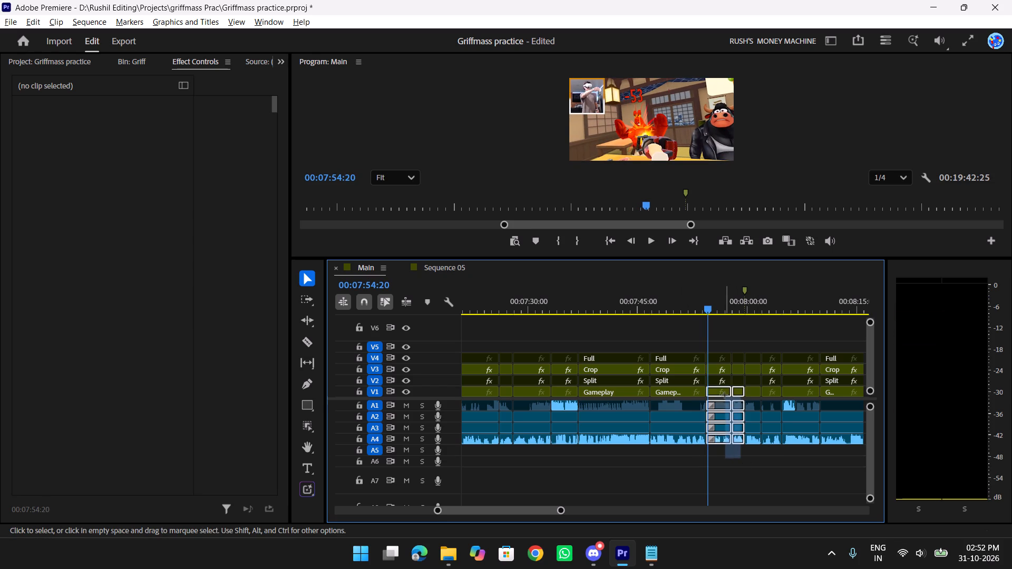
{"action": "left_click_drag", "start_coordinate": [725, 395], "coordinate": [719, 361], "text": "alt"}
{"action": "key", "text": "Delete"}
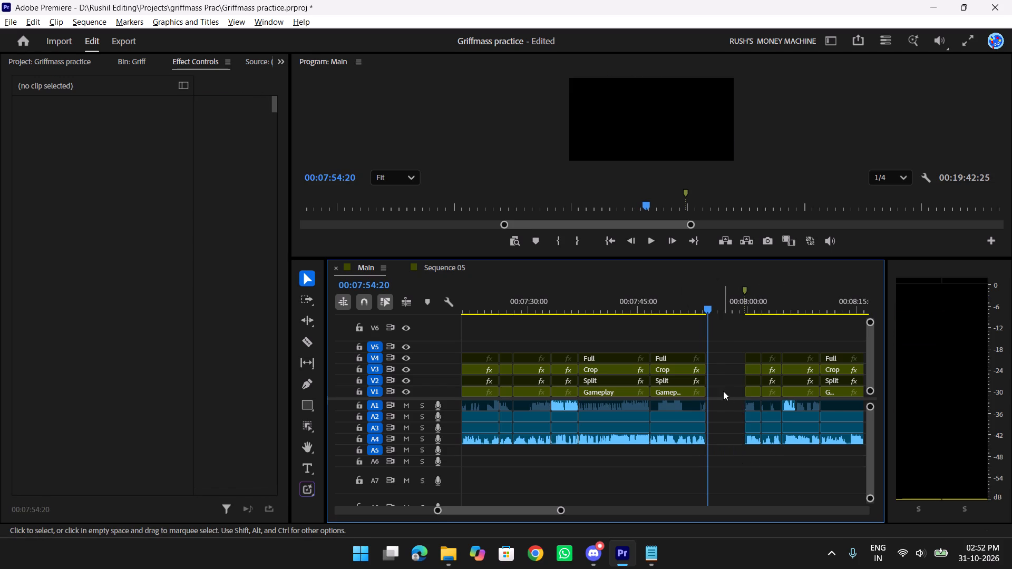
{"action": "right_click", "coordinate": [723, 391], "text": "alt"}
{"action": "left_click", "coordinate": [756, 397], "text": "alt"}
Shift everything after the new join 00:00:01:11 later and extend the following segment's start back to the join on all tracks.
{"action": "left_click_drag", "start_coordinate": [705, 299], "coordinate": [673, 302], "text": "alt"}
{"action": "key", "text": "a"}
{"action": "left_click", "coordinate": [731, 392], "text": "alt"}
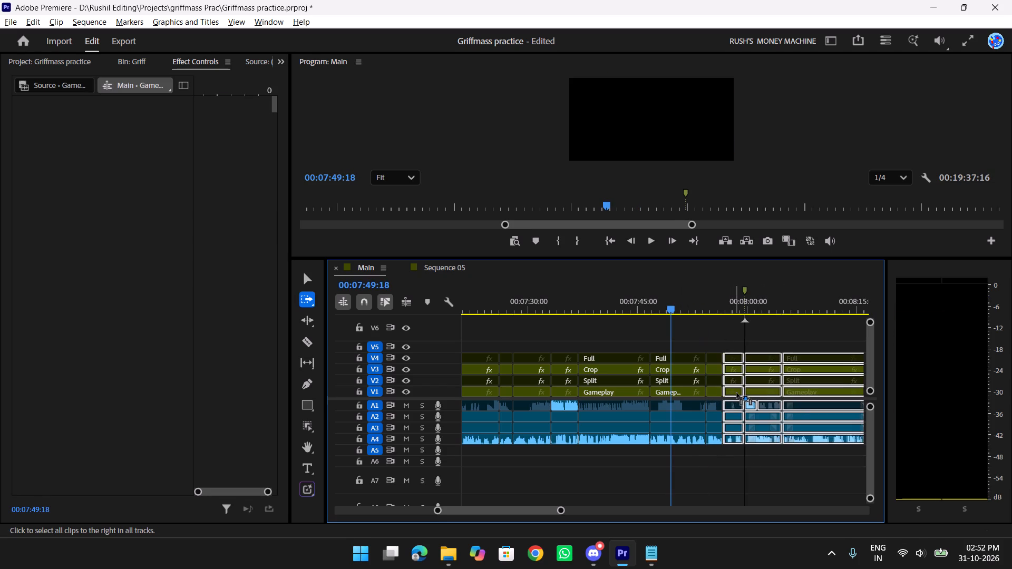
{"action": "key", "text": "ctrl+z"}
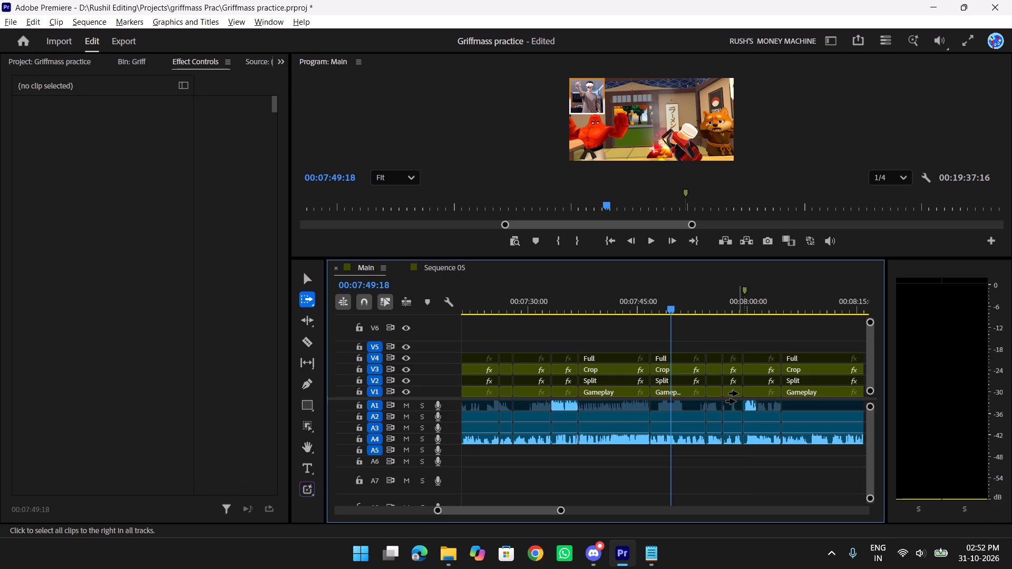
{"action": "left_click_drag", "start_coordinate": [722, 387], "coordinate": [732, 387]}
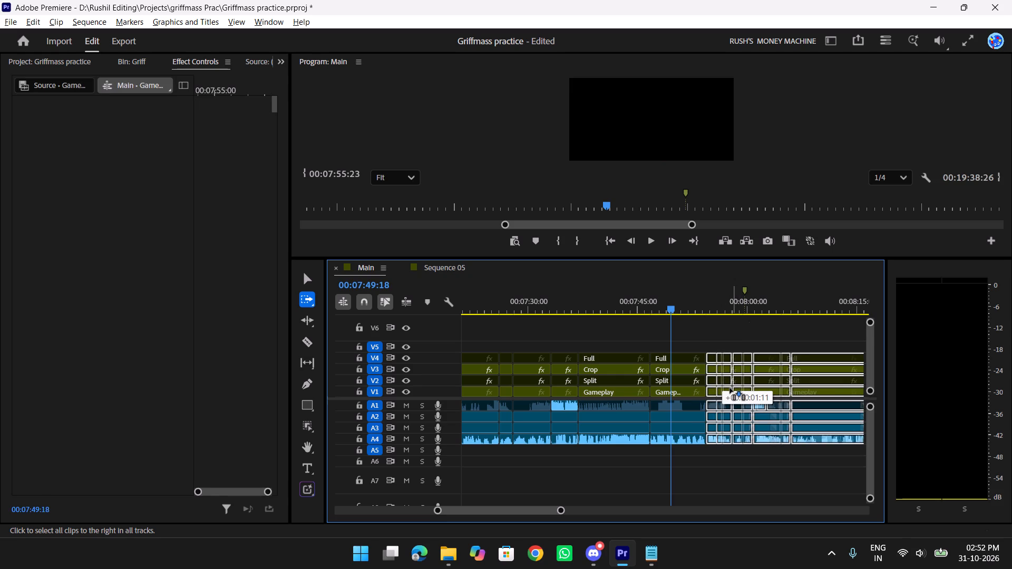
{"action": "key", "text": "v"}
{"action": "left_click_drag", "start_coordinate": [717, 379], "coordinate": [703, 379]}
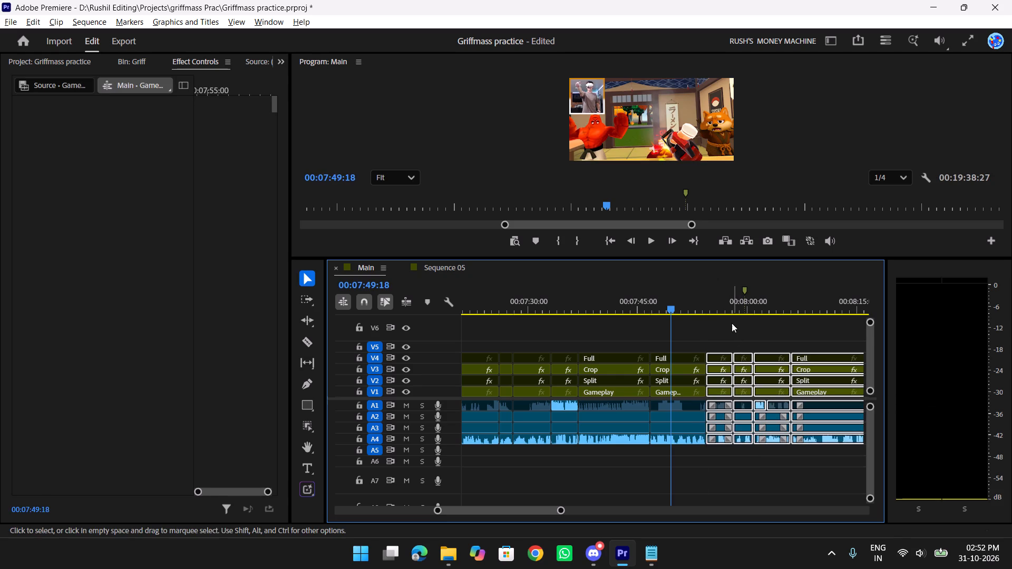
Play across the extended join from about 00:07:49 to 00:08:01 to check how the footage flows.
{"action": "left_click_drag", "start_coordinate": [675, 301], "coordinate": [667, 303]}
{"action": "key", "text": "space"}
{"action": "left_click_drag", "start_coordinate": [681, 307], "coordinate": [690, 307]}
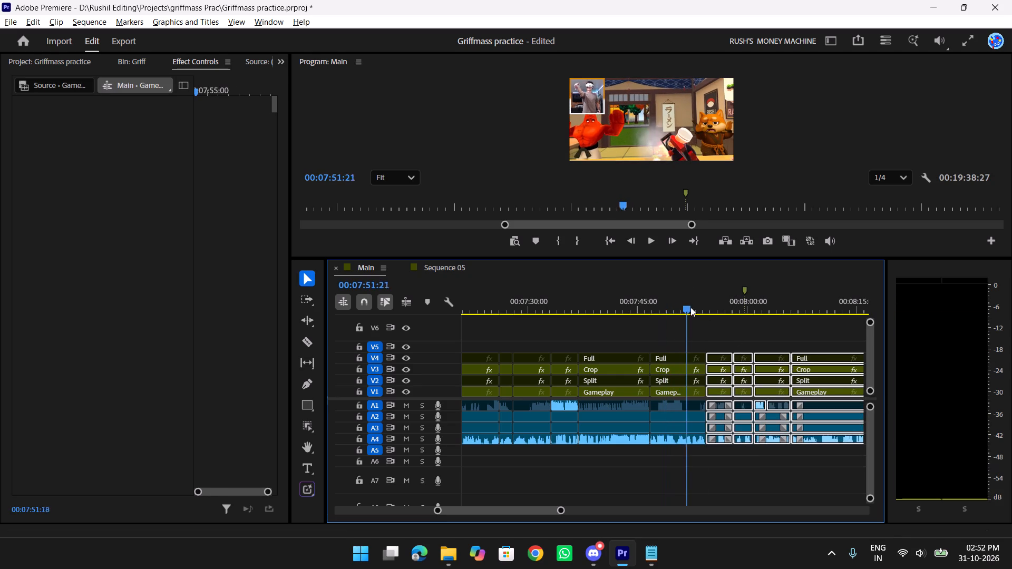
{"action": "left_click_drag", "start_coordinate": [690, 307], "coordinate": [699, 308]}
{"action": "key", "text": "space"}
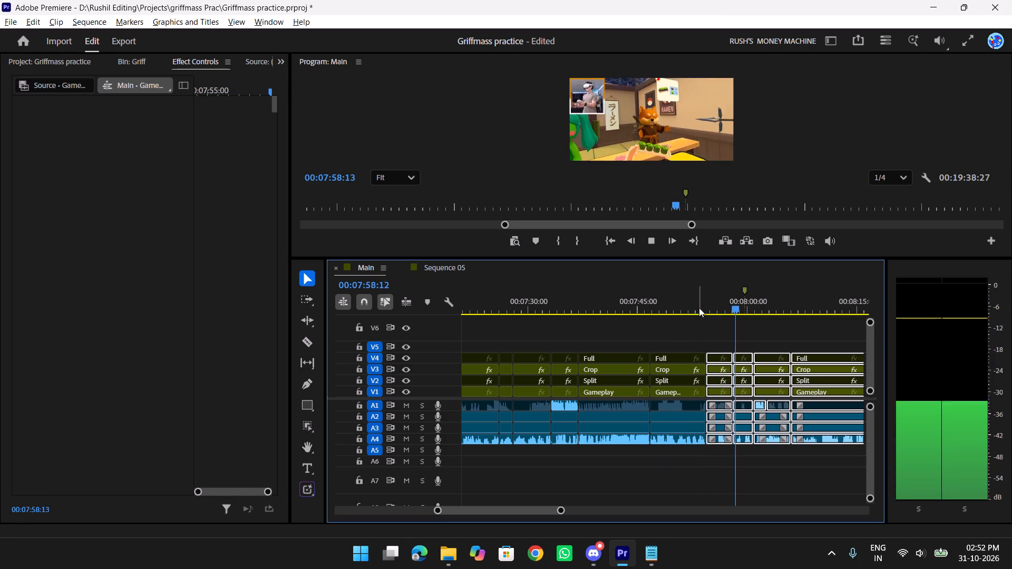
{"action": "left_click_drag", "start_coordinate": [696, 303], "coordinate": [660, 307]}
{"action": "key", "text": "space"}
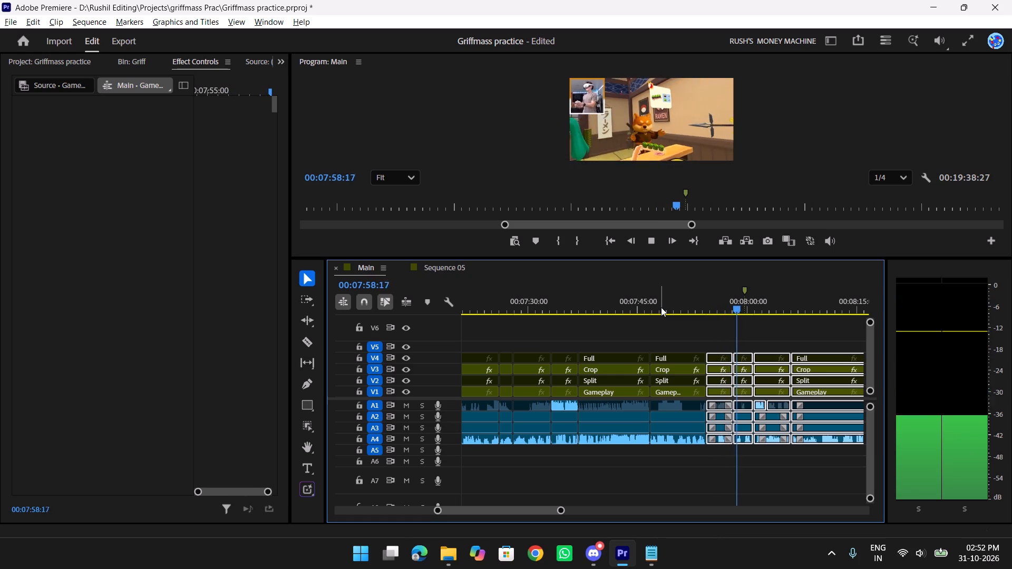
{"action": "left_click", "coordinate": [808, 483]}
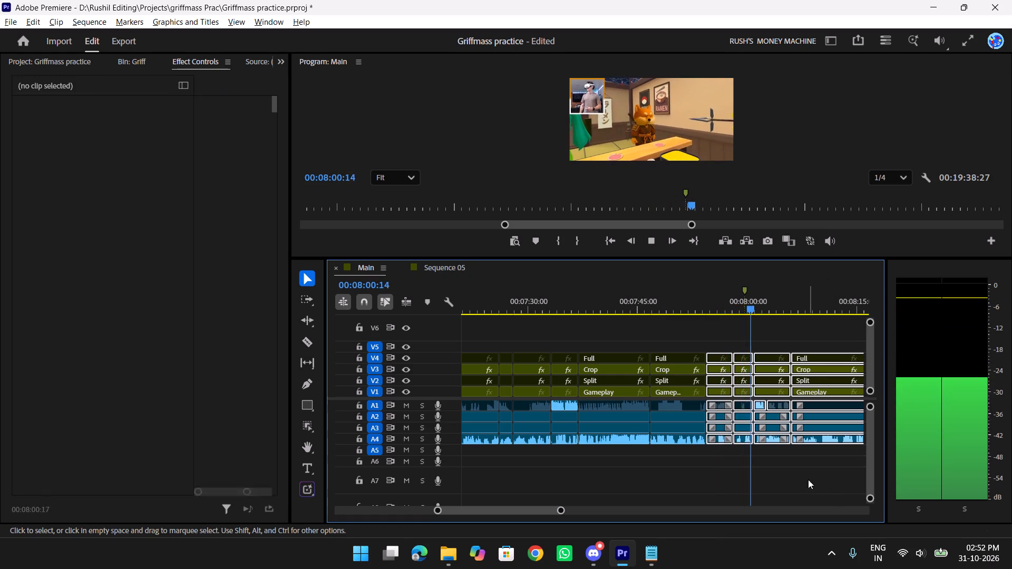
{"action": "key", "text": "space"}
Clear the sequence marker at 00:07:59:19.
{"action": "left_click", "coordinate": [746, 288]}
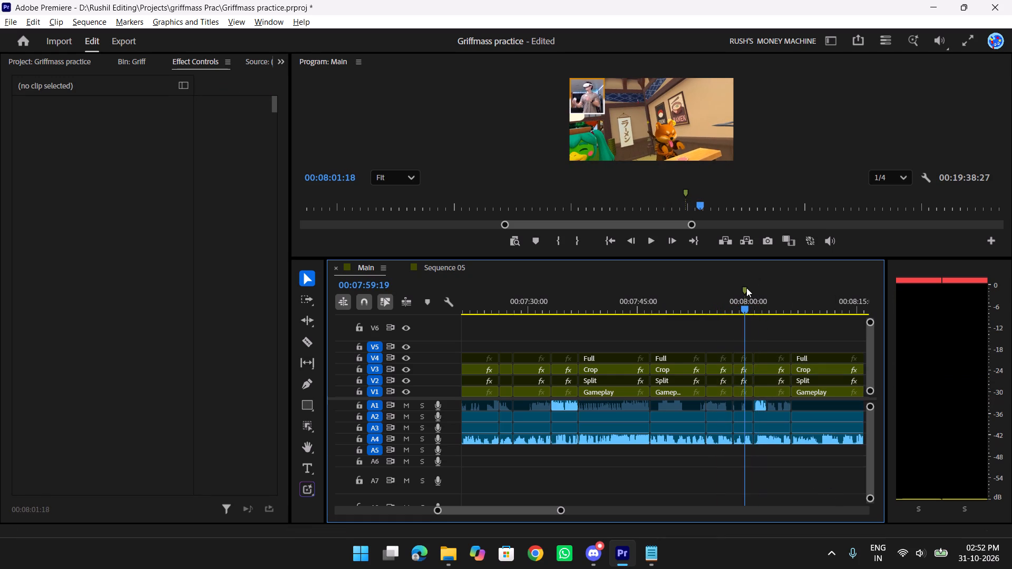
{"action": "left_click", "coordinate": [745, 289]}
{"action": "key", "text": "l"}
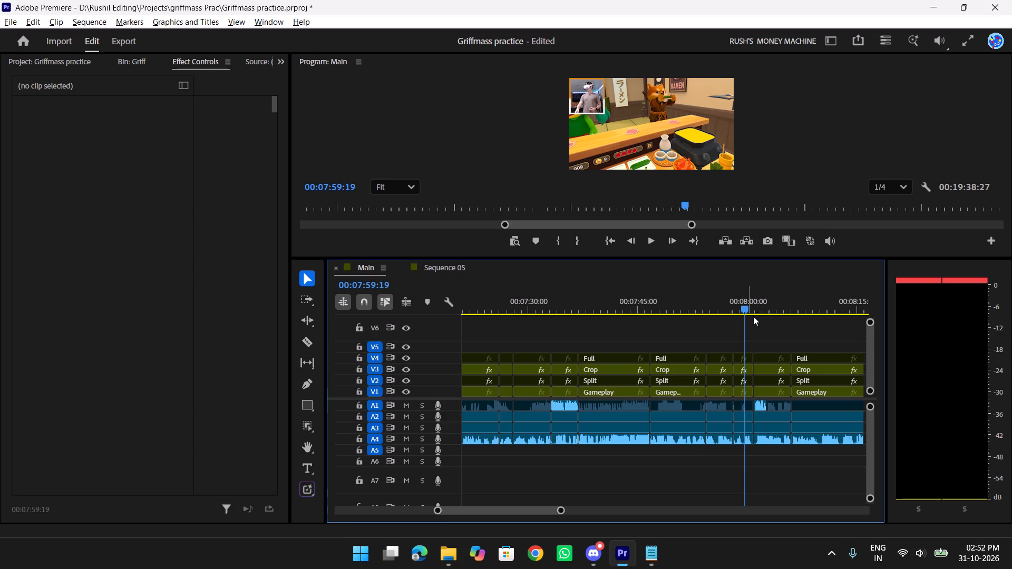
Add a sequence marker at the join, at 00:07:54:15.
{"action": "left_click_drag", "start_coordinate": [734, 305], "coordinate": [709, 303]}
{"action": "key", "text": "l"}
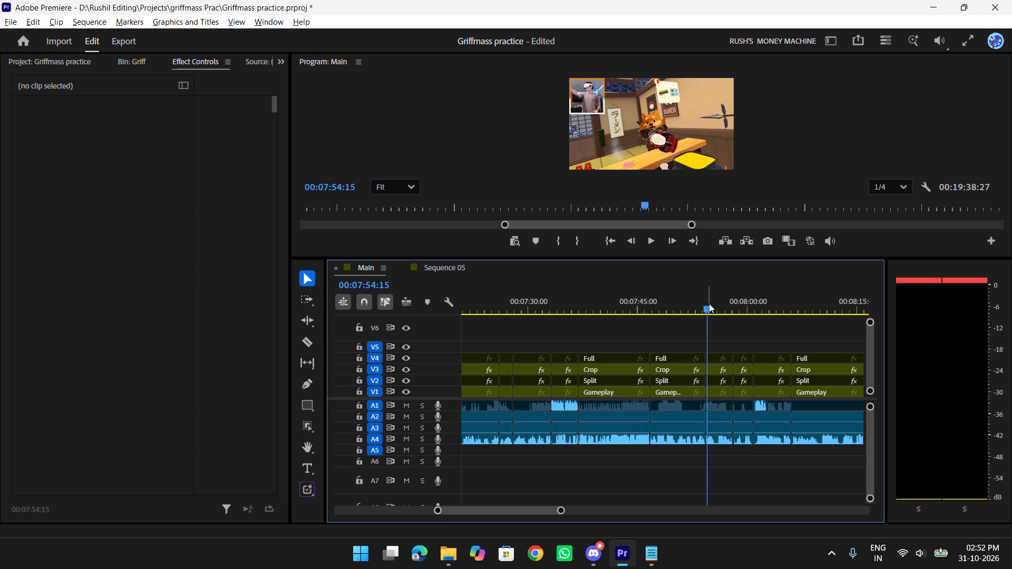
{"action": "key", "text": "m"}
Ripple-trim the start of the segment after the 00:07:54:15 marker up to 00:07:55:15 on all tracks.
{"action": "left_click_drag", "start_coordinate": [711, 309], "coordinate": [675, 309]}
{"action": "key", "text": "space"}
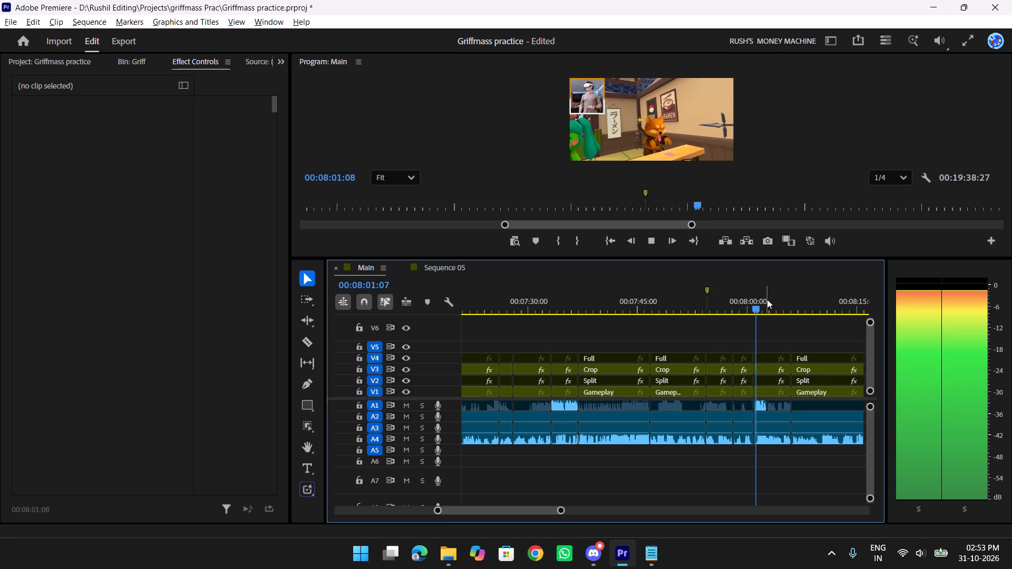
{"action": "left_click_drag", "start_coordinate": [758, 301], "coordinate": [703, 303]}
{"action": "key", "text": "t"}
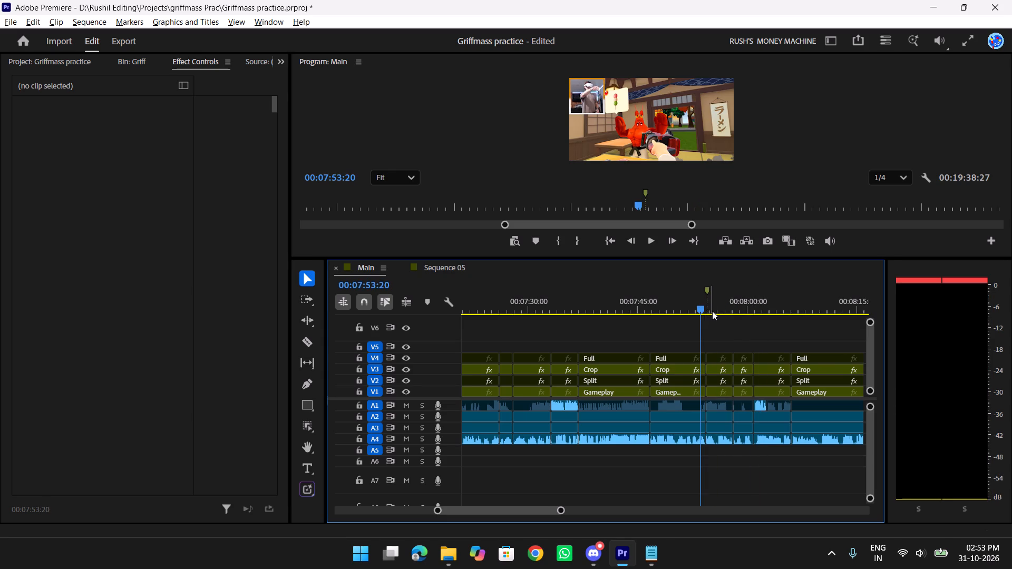
{"action": "key", "text": "t"}
{"action": "left_click_drag", "start_coordinate": [666, 304], "coordinate": [592, 307]}
{"action": "key", "text": "space"}
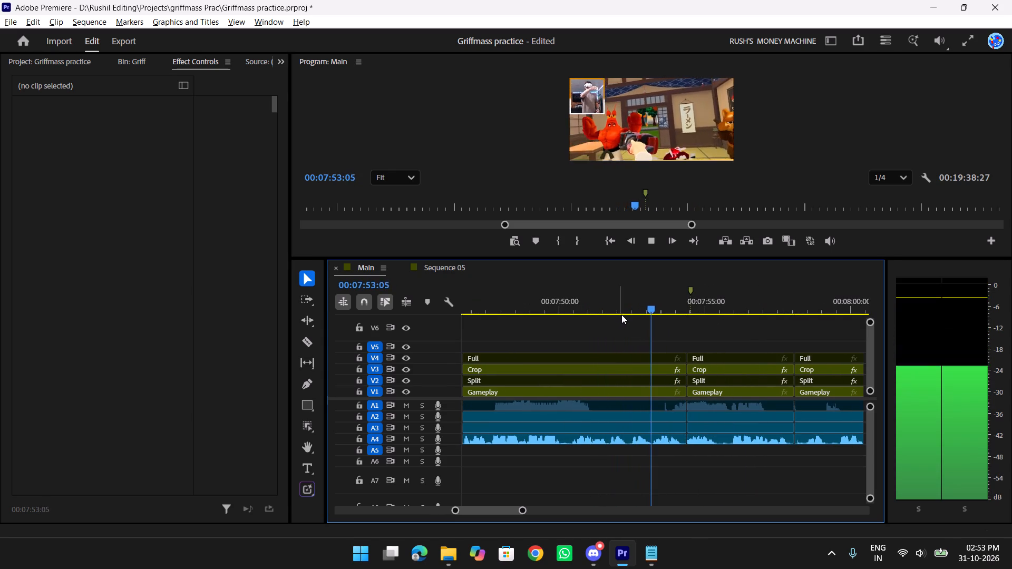
{"action": "key", "text": "space"}
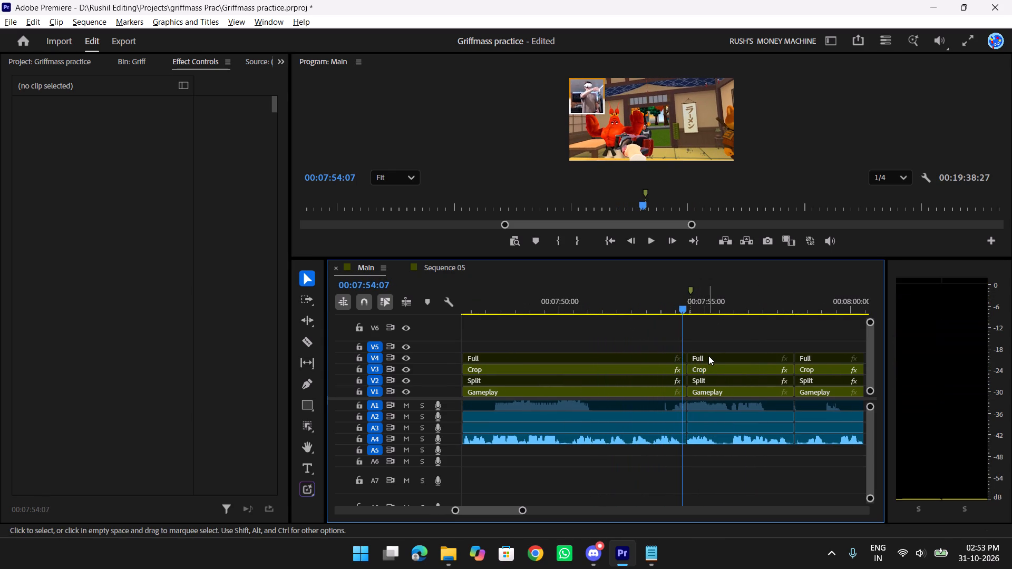
{"action": "key", "text": "space"}
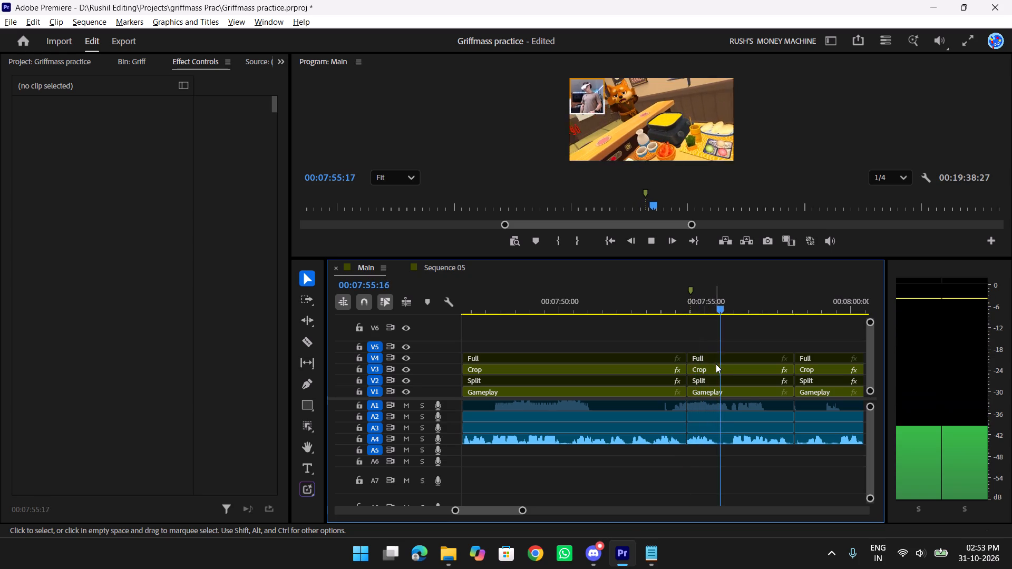
{"action": "key", "text": "space"}
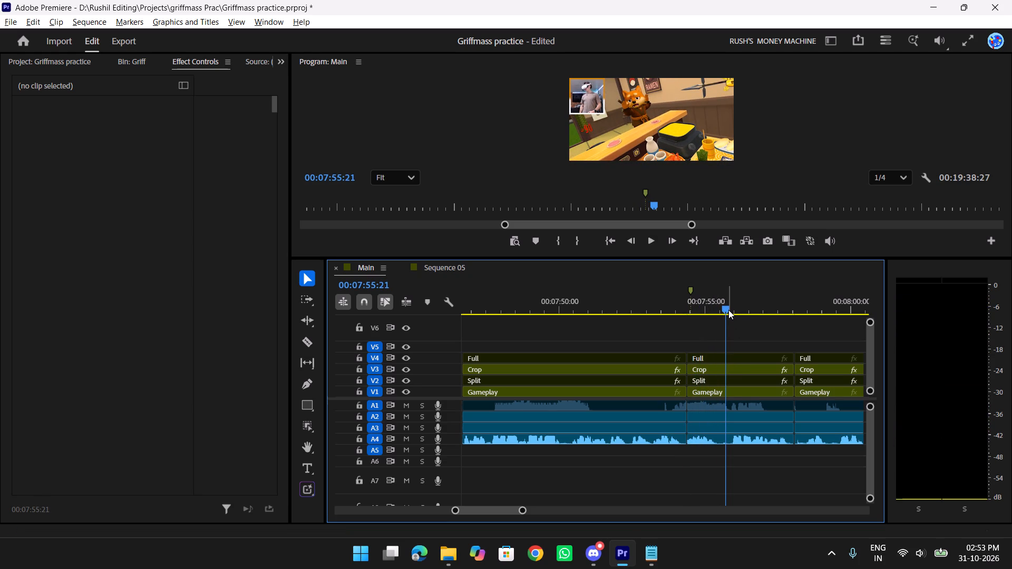
{"action": "left_click_drag", "start_coordinate": [718, 306], "coordinate": [722, 308]}
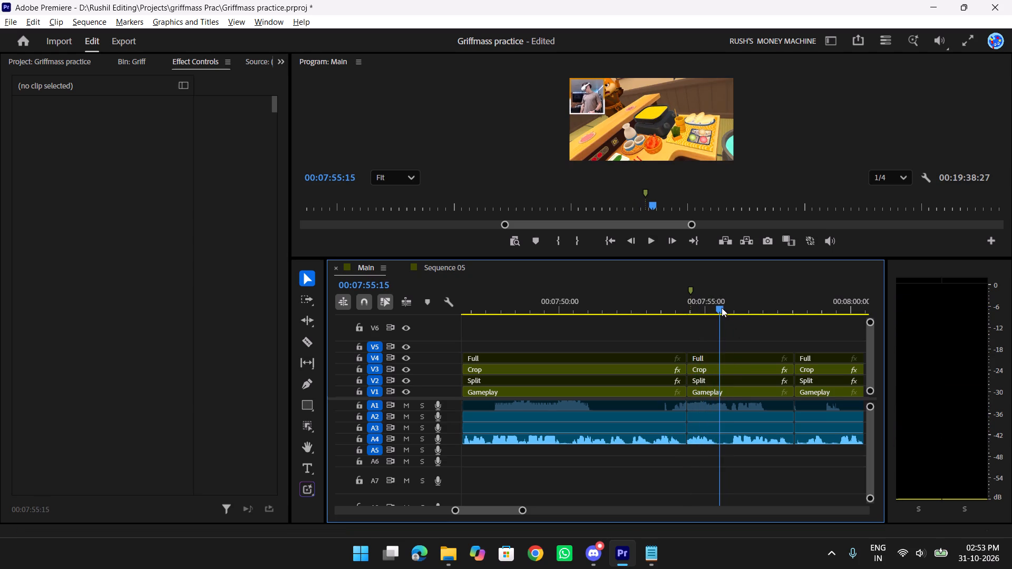
{"action": "left_click_drag", "start_coordinate": [722, 308], "coordinate": [646, 307]}
{"action": "key", "text": "q"}
Play from about 00:07:53 across the trimmed join to about 00:08:22 to review the customer-serving footage.
{"action": "key", "text": "space"}
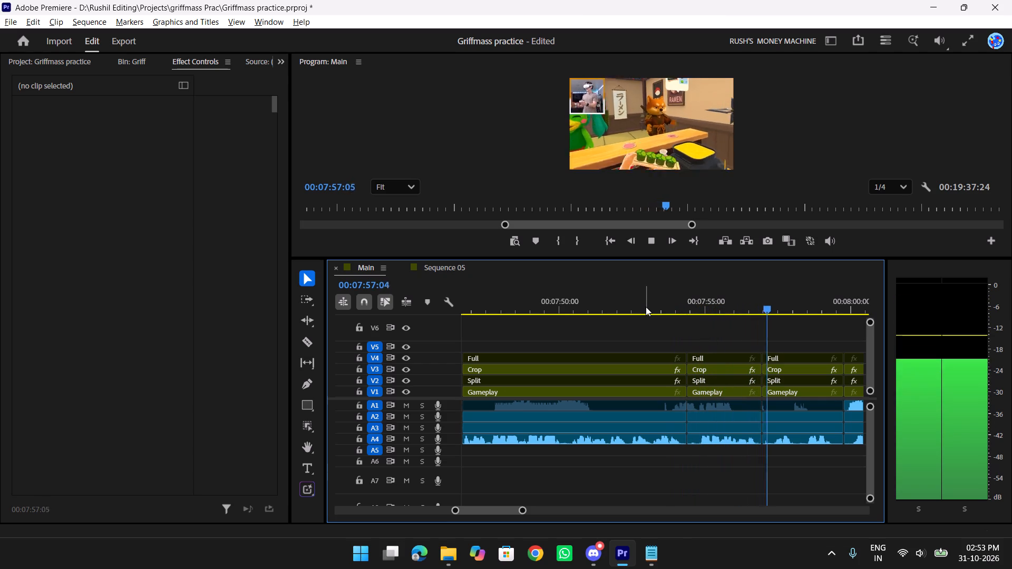
{"action": "type", "text": "yy"}
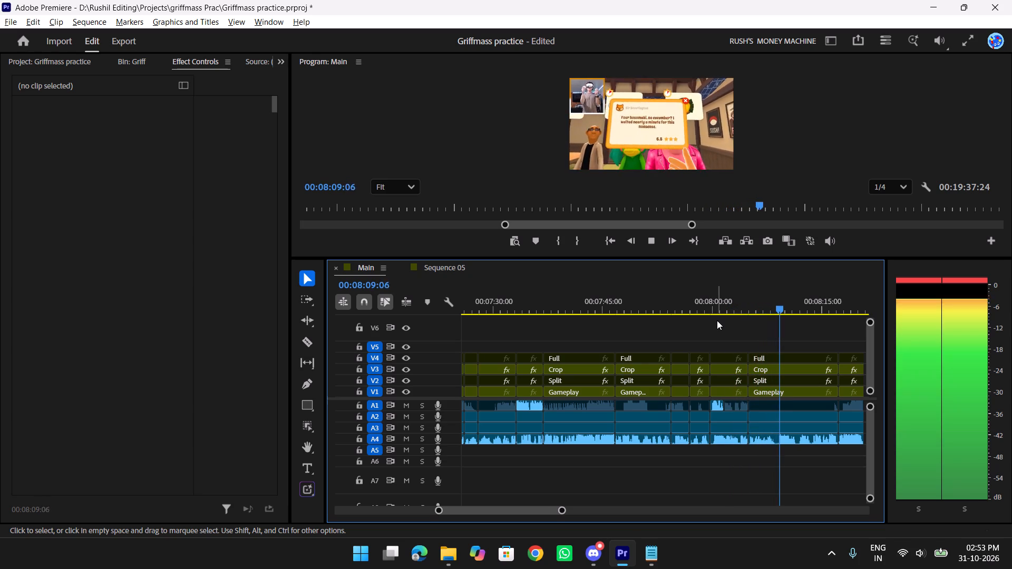
{"action": "scroll", "coordinate": [717, 320], "scroll_direction": "down", "scroll_amount": 2}
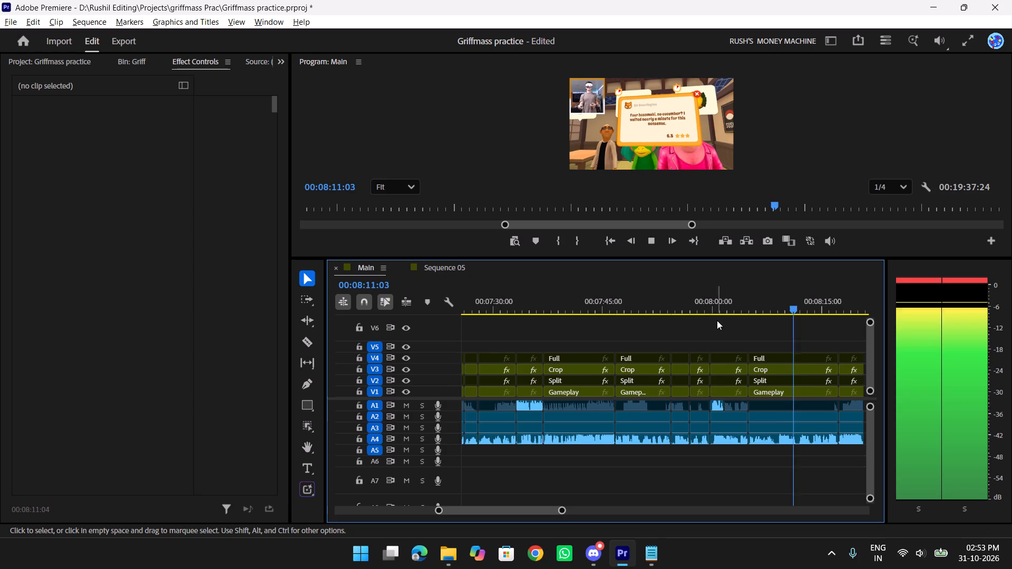
{"action": "scroll", "coordinate": [717, 320], "scroll_direction": "down", "scroll_amount": 3}
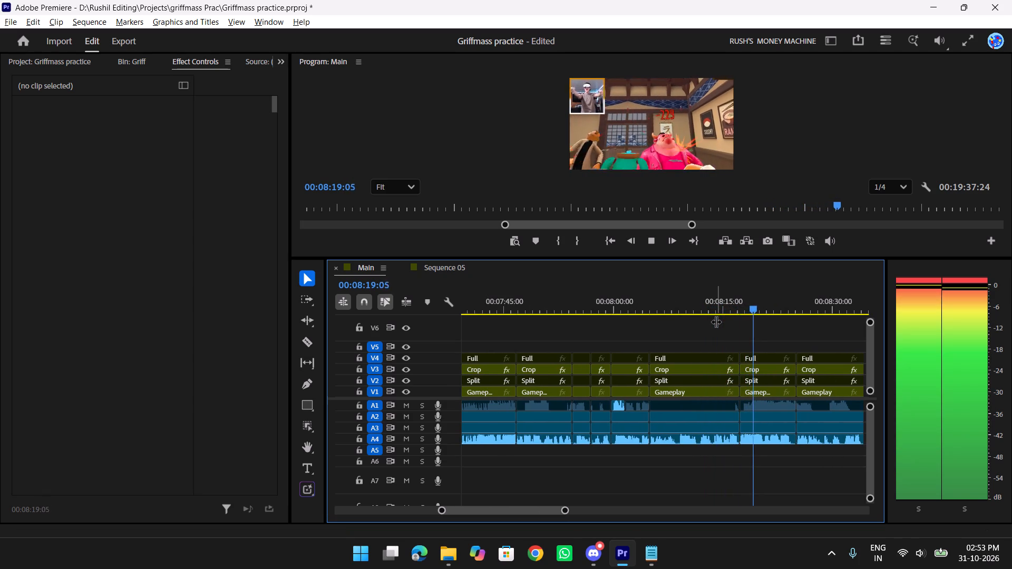
{"action": "scroll", "coordinate": [716, 321], "scroll_direction": "down", "scroll_amount": 2}
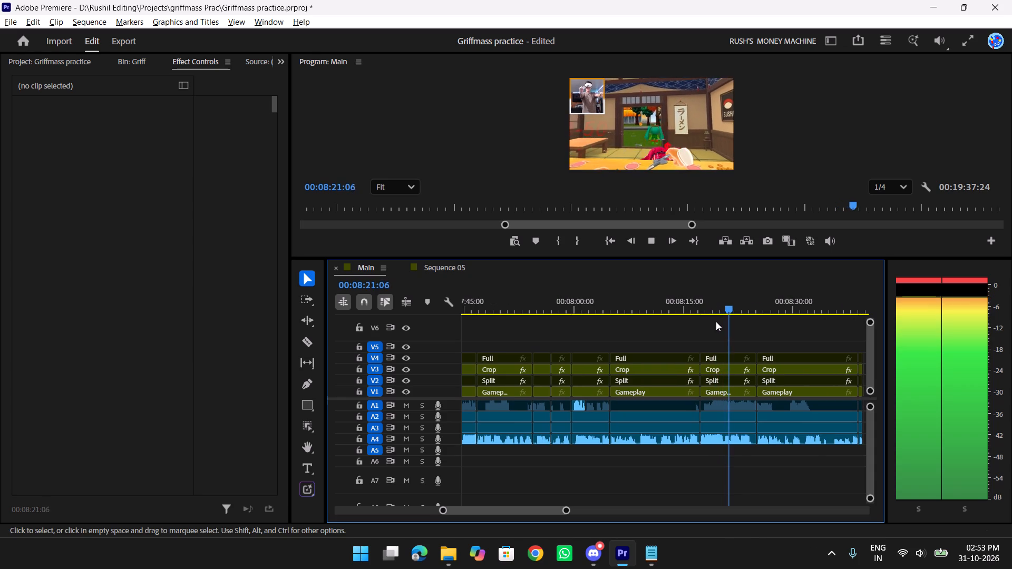
Replay the footage from about 00:08:16 and add a sequence marker at about 00:08:21:20.
{"action": "key", "text": "space"}
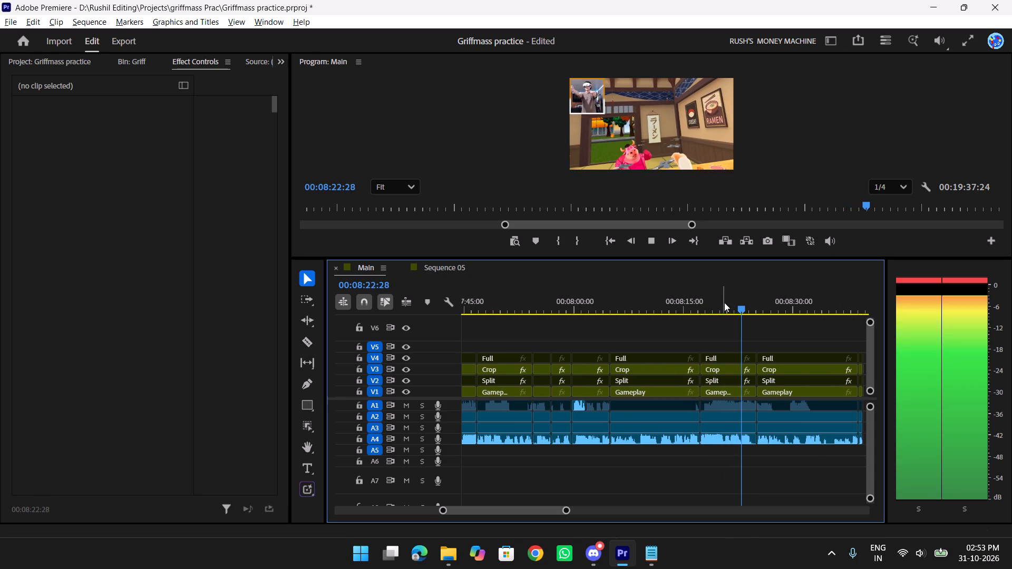
{"action": "left_click_drag", "start_coordinate": [734, 302], "coordinate": [695, 303]}
{"action": "key", "text": "space"}
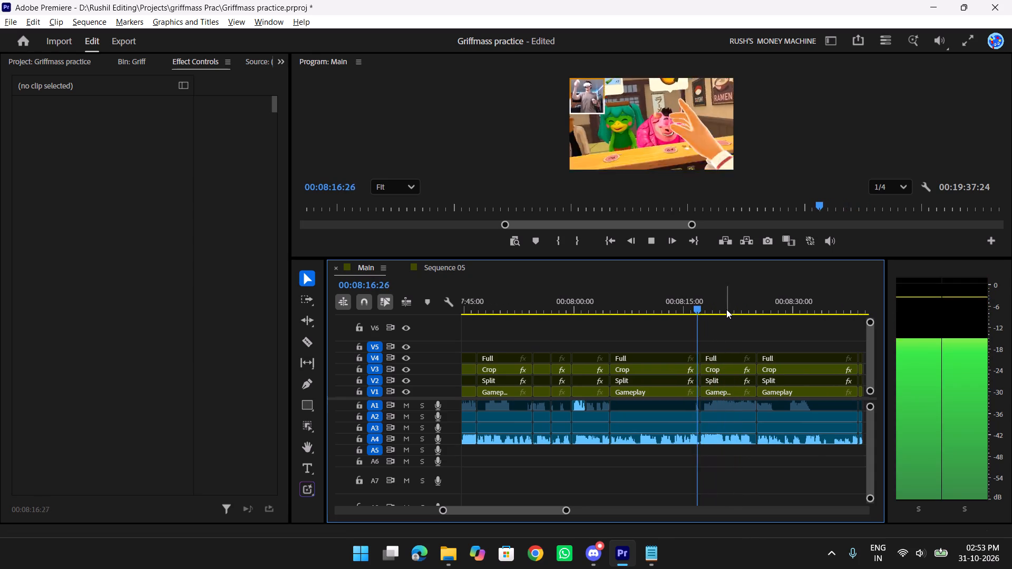
{"action": "key", "text": "space"}
{"action": "left_click_drag", "start_coordinate": [697, 296], "coordinate": [725, 302]}
{"action": "key", "text": "space"}
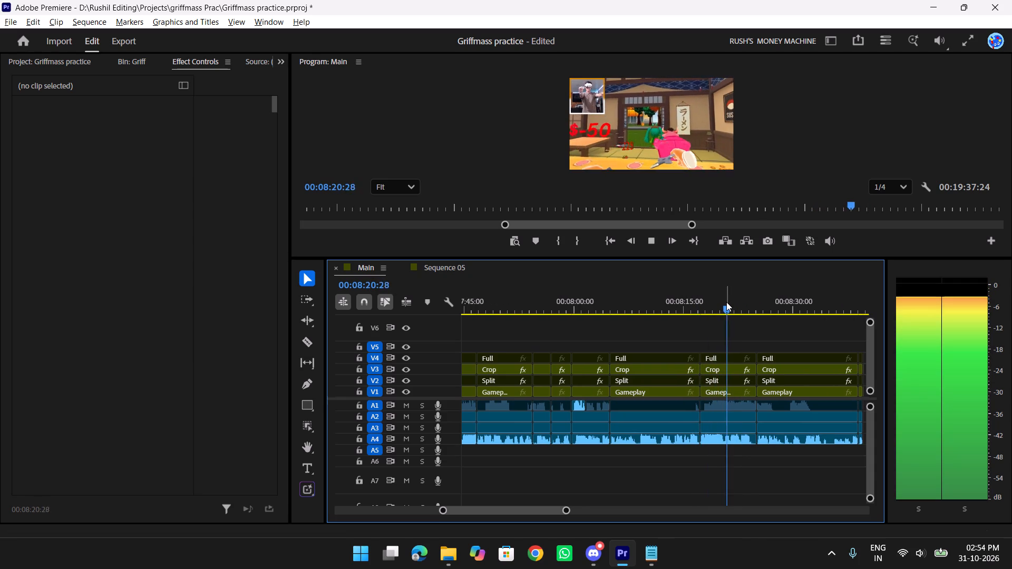
{"action": "key", "text": "m"}
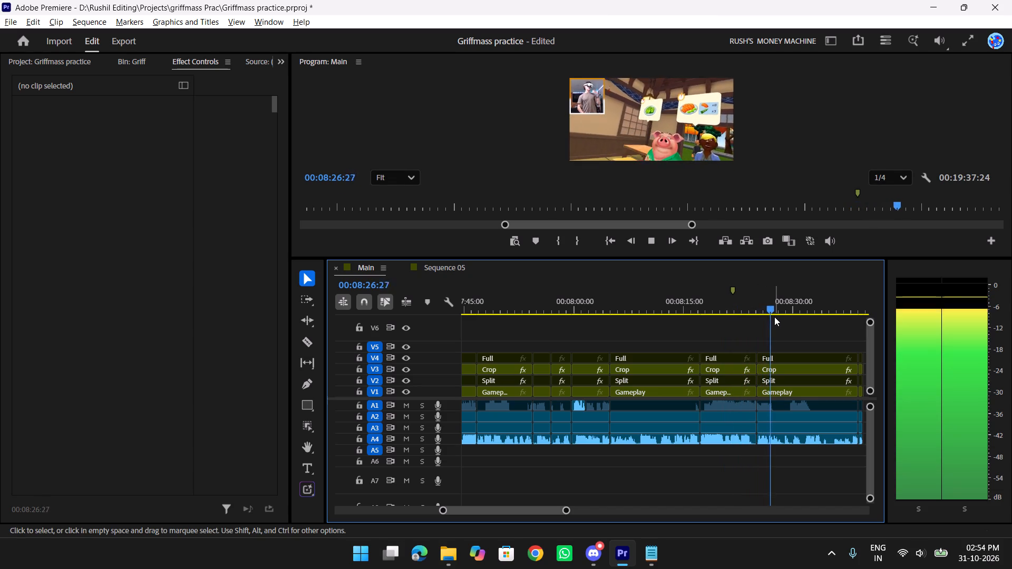
{"action": "key", "text": "space"}
Save the Griffmass practice project.
{"action": "key", "text": "ctrl+s"}
{"action": "key", "text": "ctrl+s"}
{"action": "key", "text": "ctrl+s"}
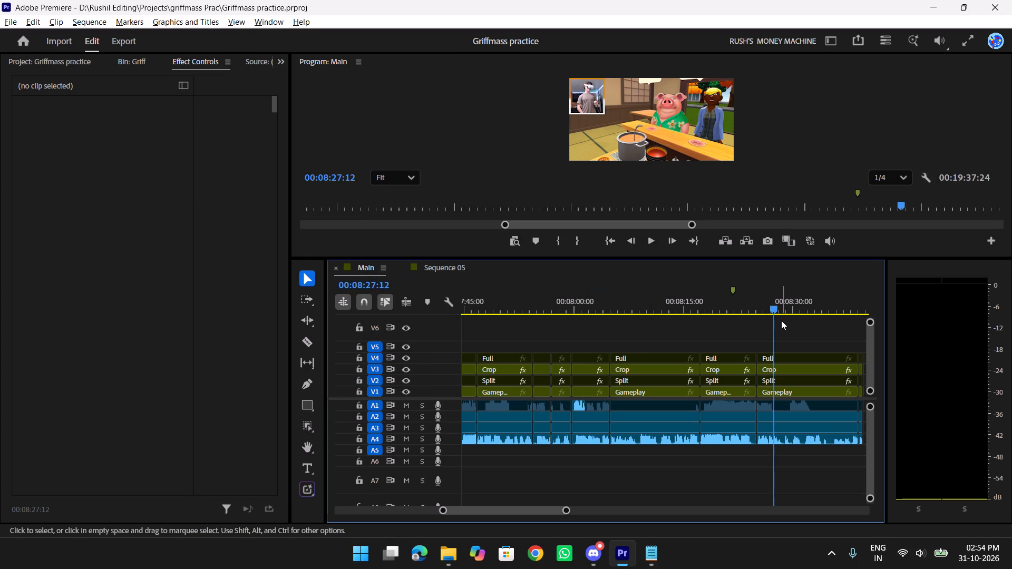
{"action": "key", "text": "Tab"}
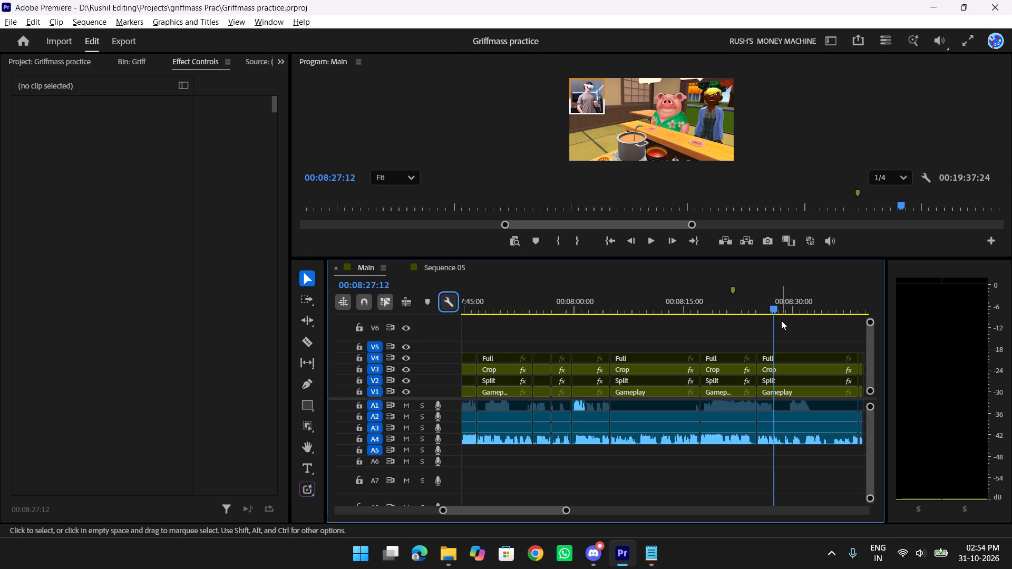